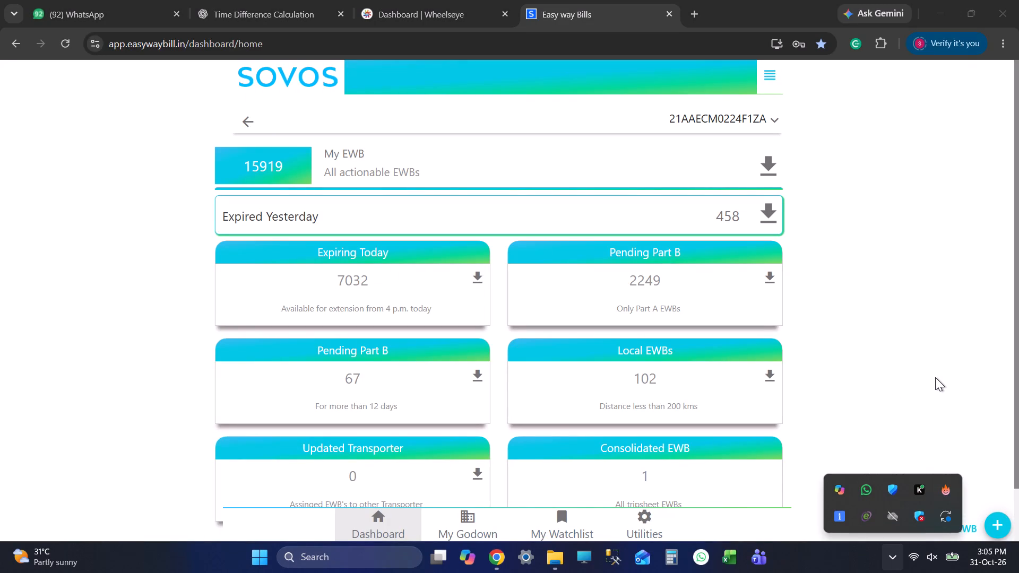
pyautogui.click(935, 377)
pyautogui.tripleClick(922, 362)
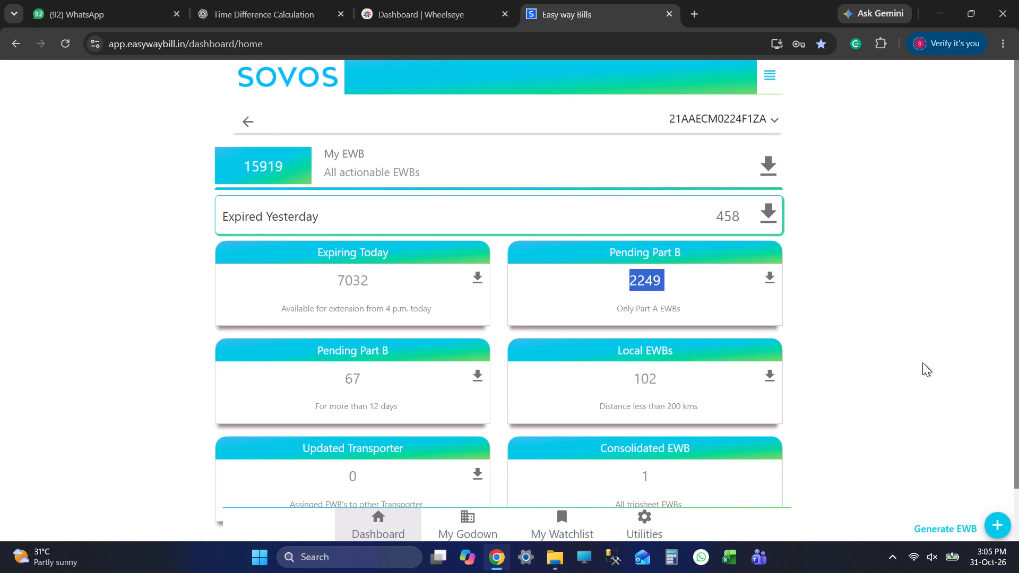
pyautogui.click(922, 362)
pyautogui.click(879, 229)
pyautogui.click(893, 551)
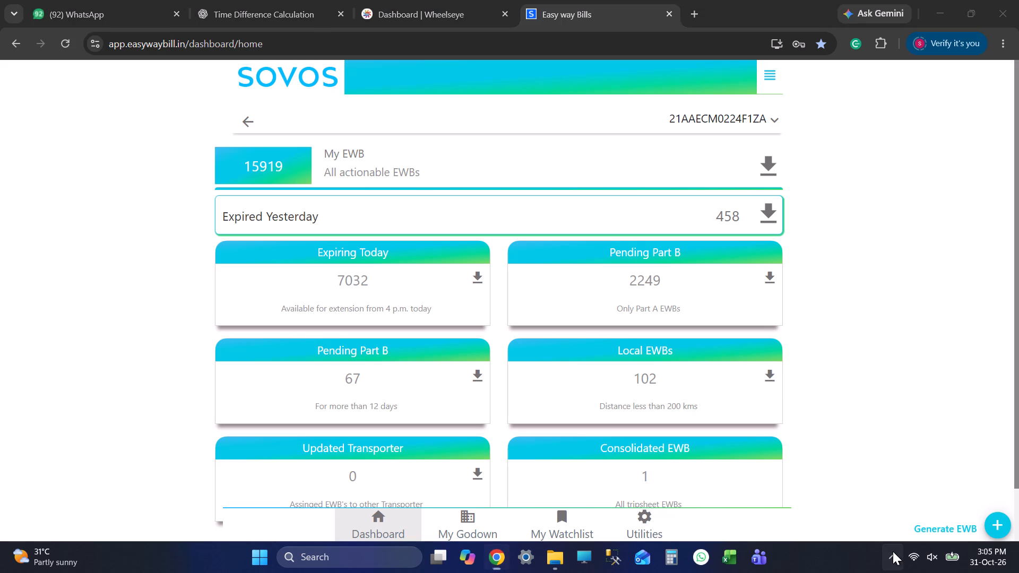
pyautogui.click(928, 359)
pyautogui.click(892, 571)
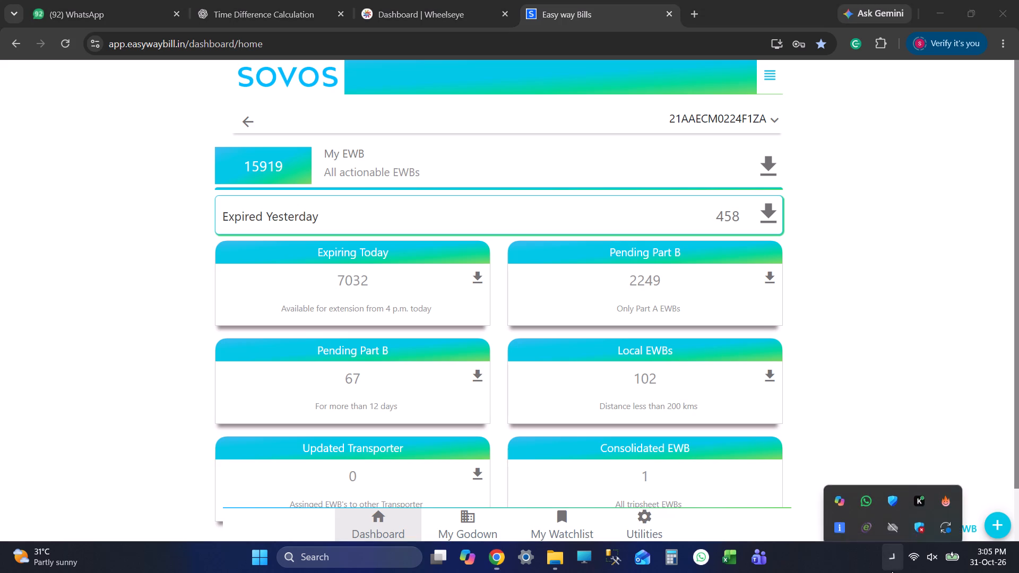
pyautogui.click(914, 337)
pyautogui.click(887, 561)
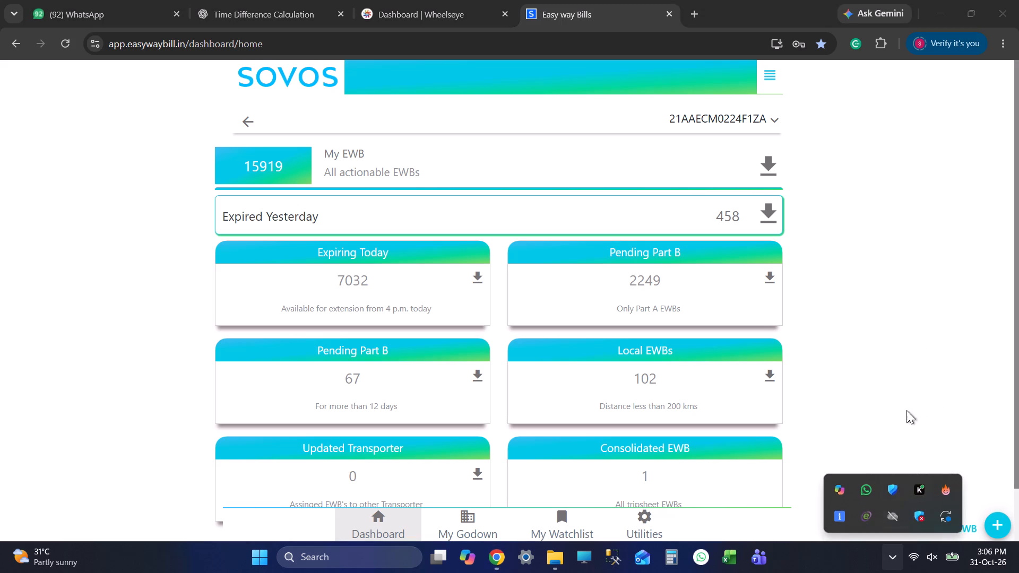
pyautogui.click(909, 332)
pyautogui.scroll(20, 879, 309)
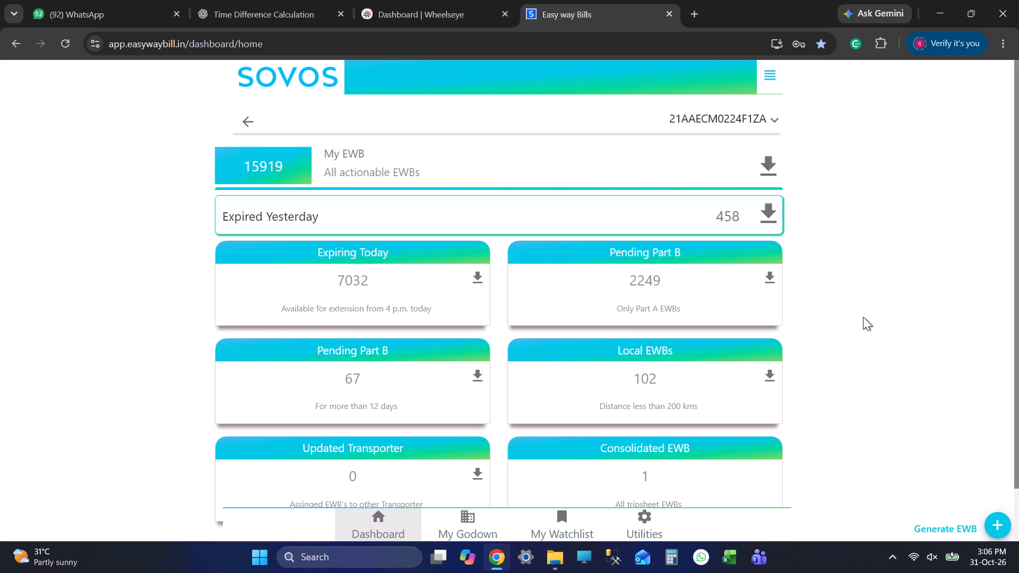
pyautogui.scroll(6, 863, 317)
# Reload the e-way bill portal and select the organisation MATA TRANSPORT PVT LTD.
pyautogui.click(63, 44)
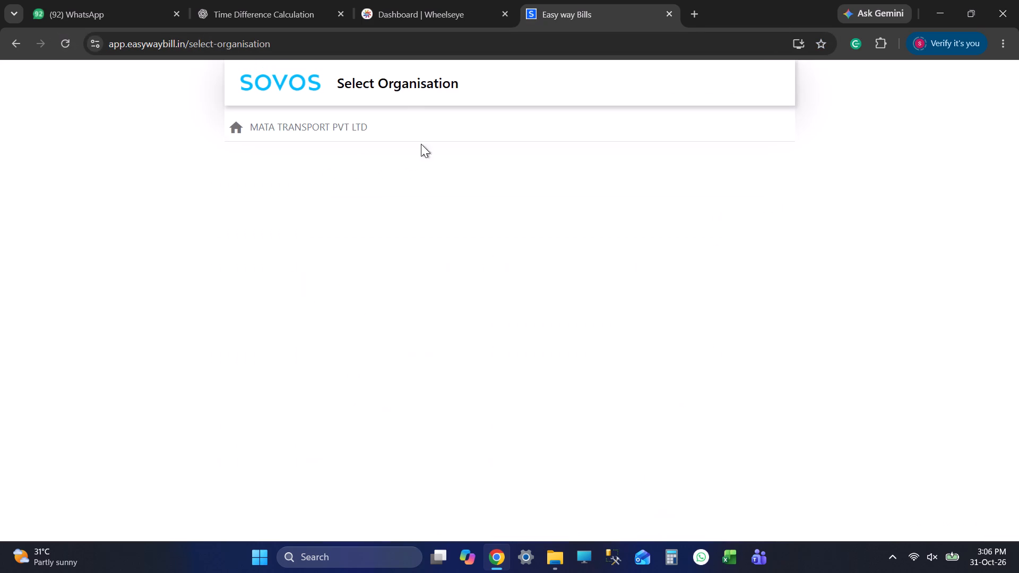
pyautogui.click(412, 132)
# Download the Expiring Today report and the Pending Part B report for more than 12 days from the dashboard.
pyautogui.scroll(-7, 411, 343)
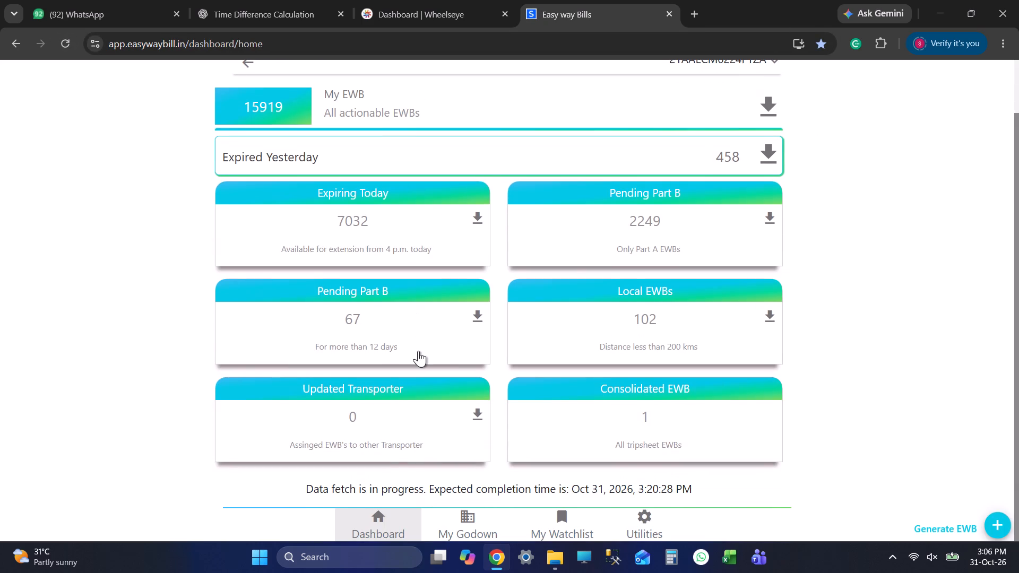
pyautogui.scroll(-3, 418, 351)
pyautogui.scroll(1, 418, 351)
pyautogui.scroll(-1, 418, 351)
pyautogui.scroll(1, 418, 351)
pyautogui.scroll(-9, 418, 351)
pyautogui.scroll(1, 462, 342)
pyautogui.scroll(-3, 462, 343)
pyautogui.scroll(1, 462, 343)
pyautogui.scroll(-9, 462, 343)
pyautogui.click(474, 215)
pyautogui.click(474, 317)
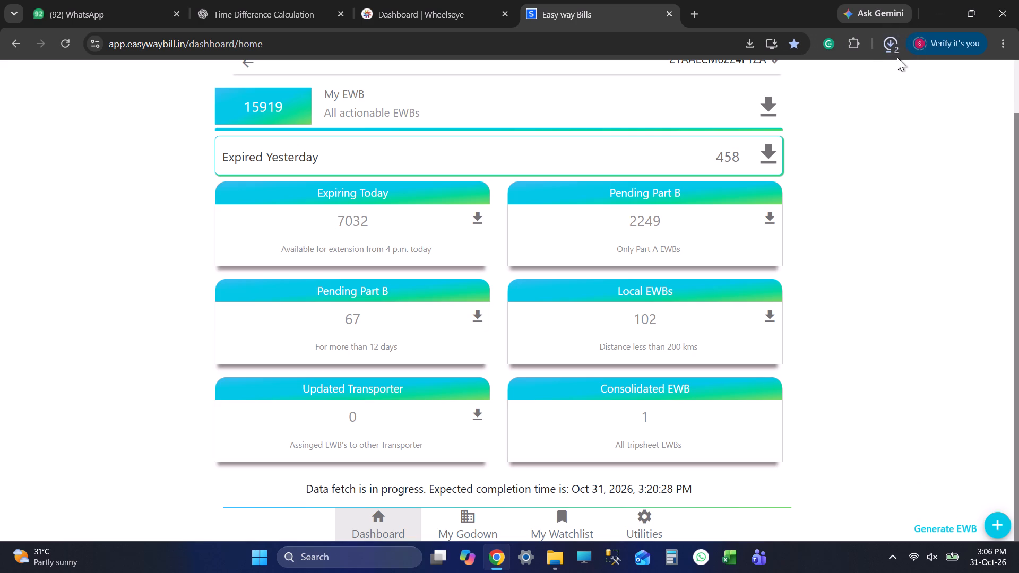
# Show the downloaded PARTB_NOT_UPDATED_FOR_12D (55) file in the Downloads folder.
pyautogui.click(851, 76)
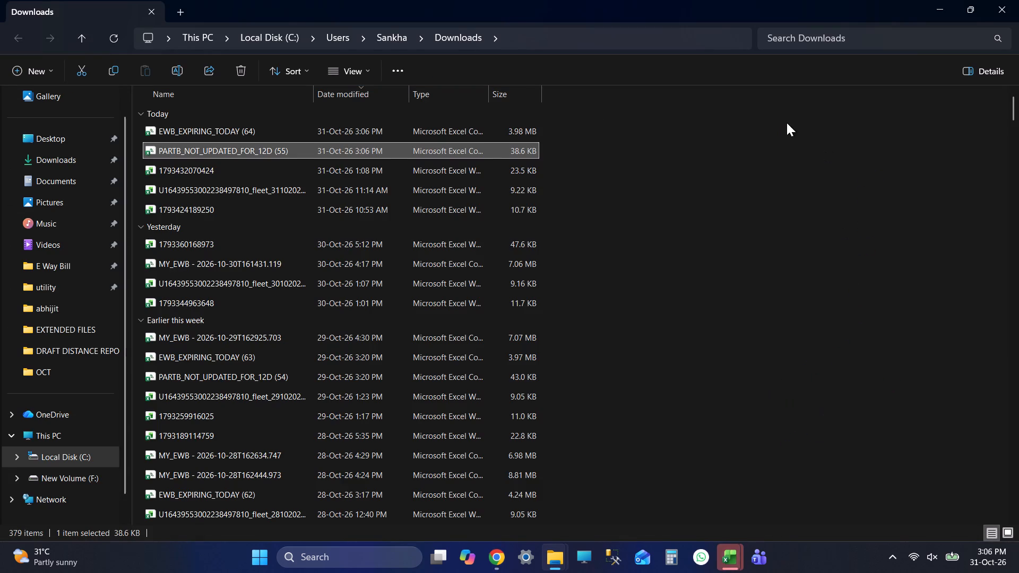
# Switch to Excel and close the opened EWB_EXPIRING_TODAY (64) and PARTB_NOT_UPDATED_FOR_12D (55) files.
pyautogui.hotkey('alt', 'Tab')
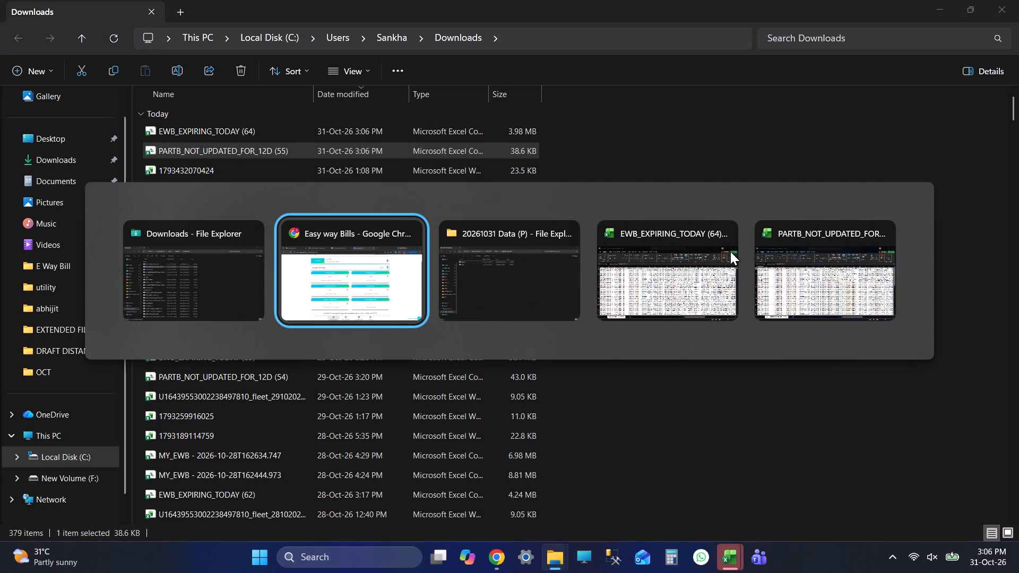
pyautogui.hotkey('alt', 'Tab')
pyautogui.hotkey('alt', 'Tab')
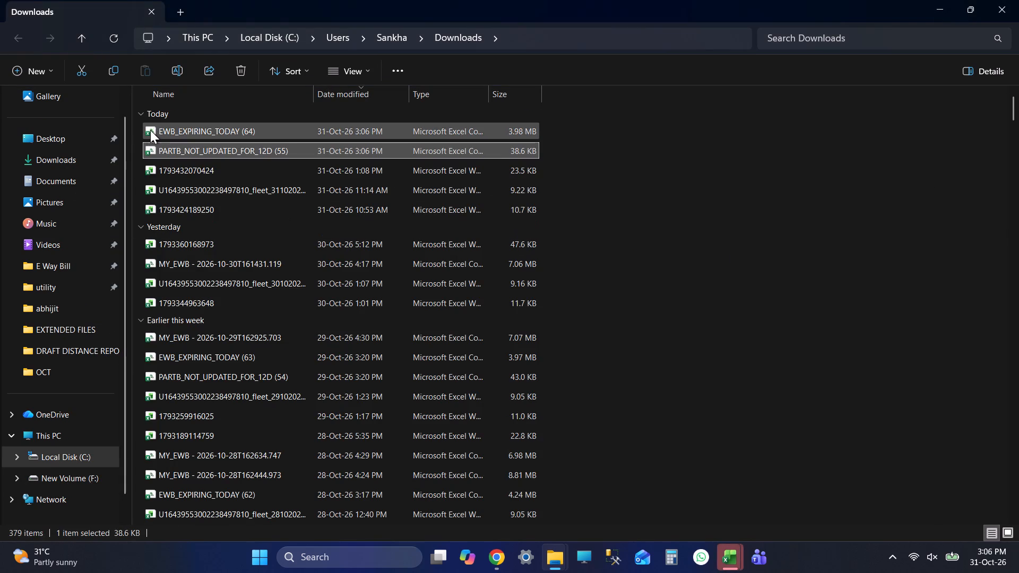
pyautogui.hotkey('alt', 'Tab')
pyautogui.hotkey('alt', 'Tab')
pyautogui.hotkey('alt', 'Tab')
pyautogui.click(1018, 0)
pyautogui.hotkey('alt', 'Tab')
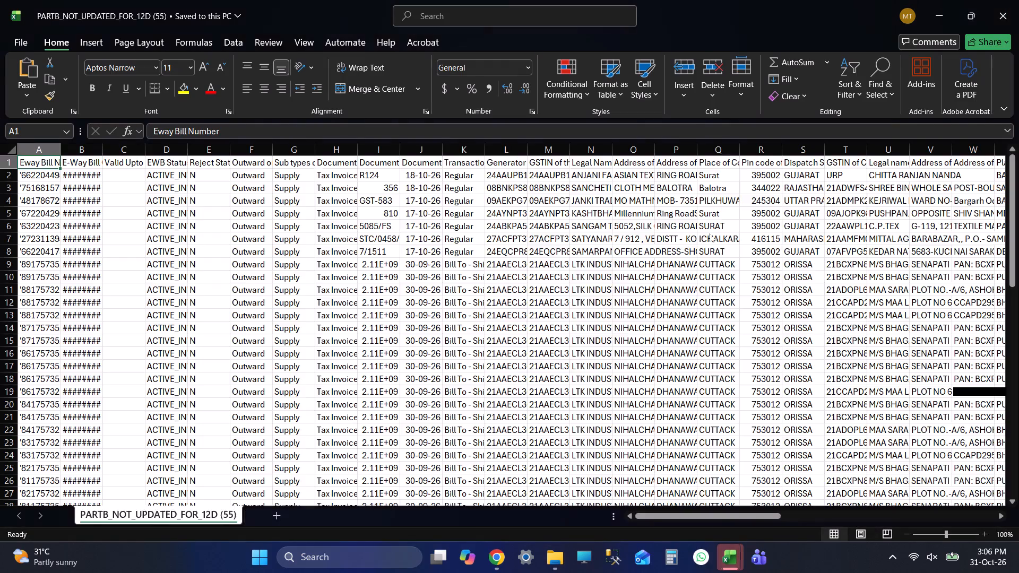
pyautogui.hotkey('alt', 'Tab')
pyautogui.click(1018, 0)
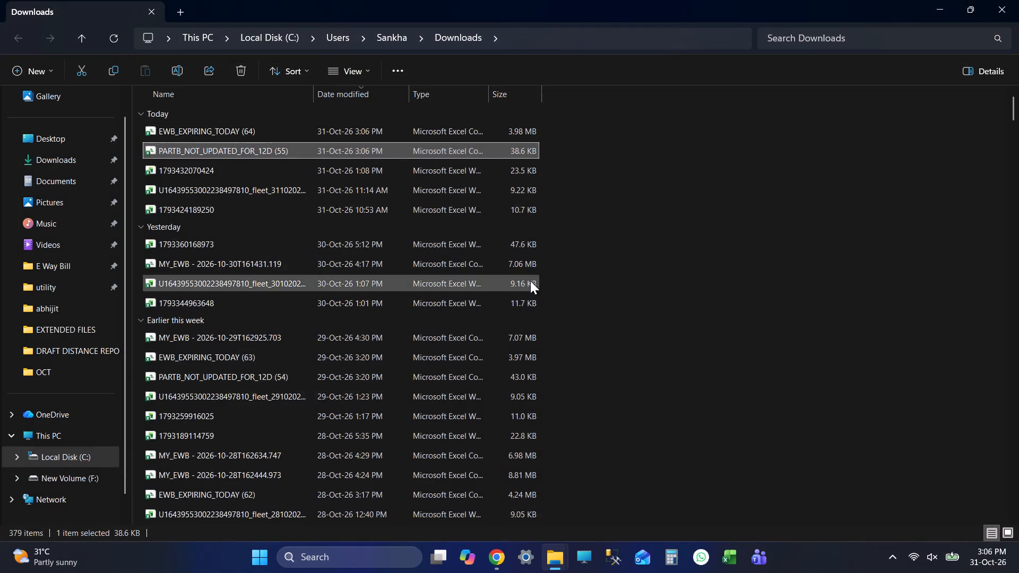
# Move EWB_EXPIRING_TODAY (64) and PARTB_NOT_UPDATED_FOR_12D (55) from Downloads into the 20261031 Data (P) folder.
pyautogui.hotkey('alt', 'Tab')
pyautogui.hotkey('alt', 'Tab')
pyautogui.moveTo(137, 126); pyautogui.dragTo(200, 158)
pyautogui.scroll(10, 920, 364)
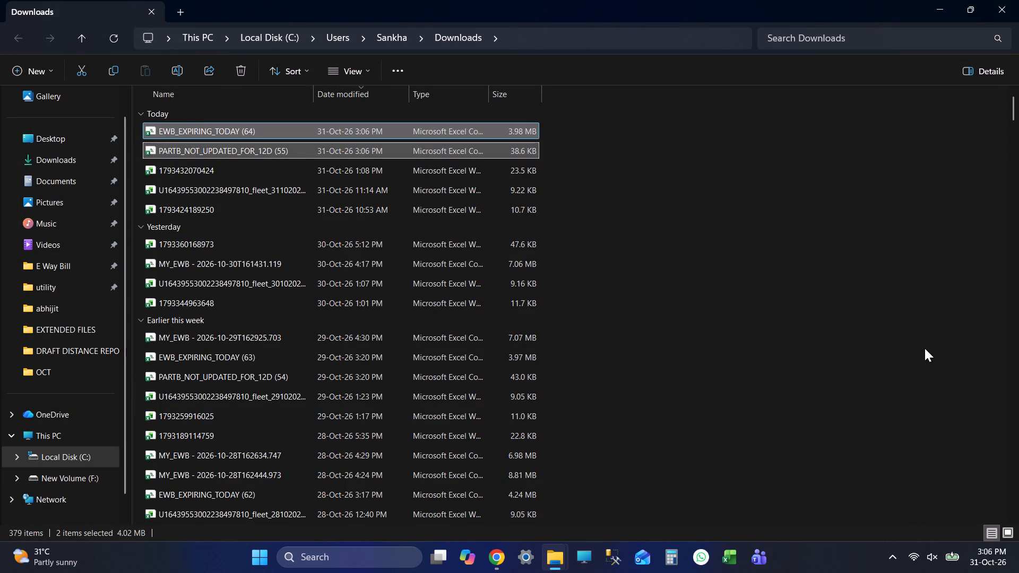
pyautogui.scroll(5, 925, 348)
pyautogui.hotkey('ctrl', 'x')
pyautogui.hotkey('alt', 'Tab')
pyautogui.hotkey('ctrl', 'v')
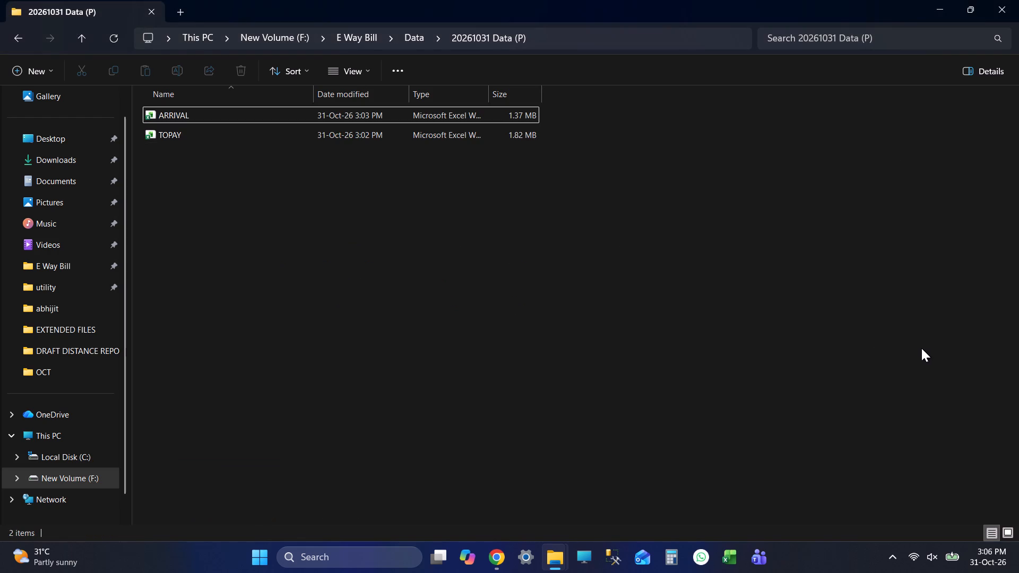
# Refresh the file listing of the 20261031 Data (P) folder.
pyautogui.rightClick(224, 268)
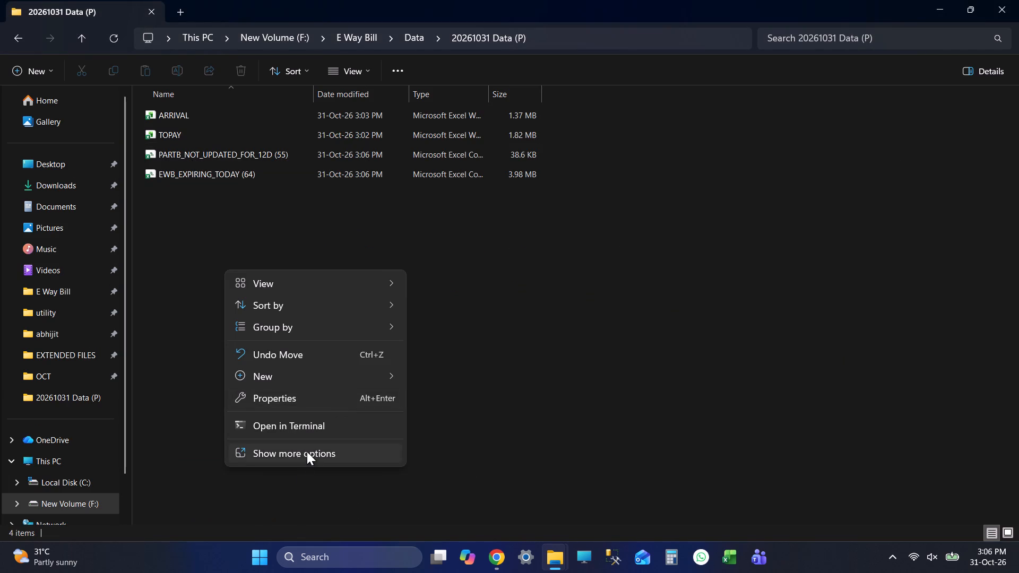
pyautogui.click(307, 452)
pyautogui.click(317, 331)
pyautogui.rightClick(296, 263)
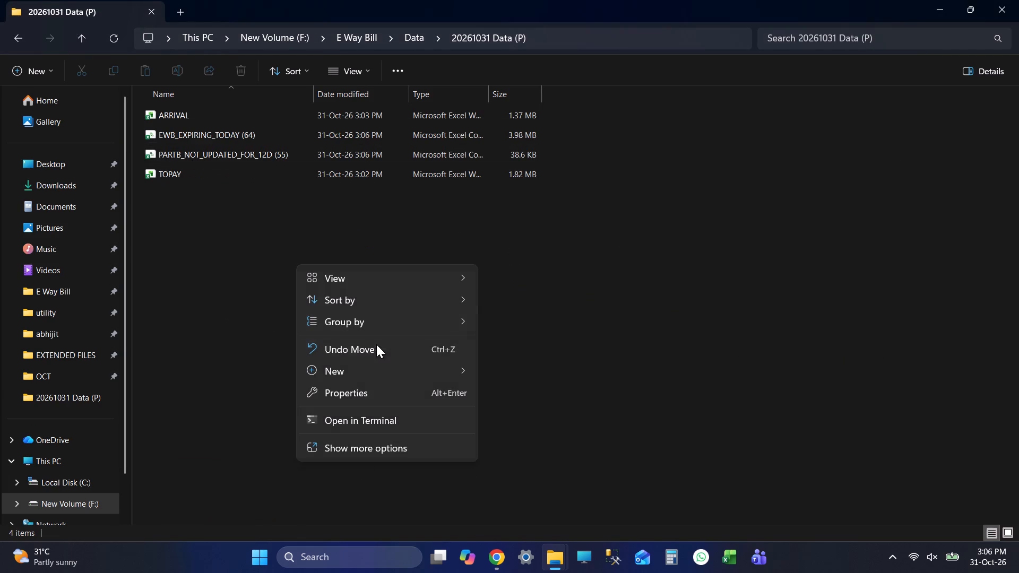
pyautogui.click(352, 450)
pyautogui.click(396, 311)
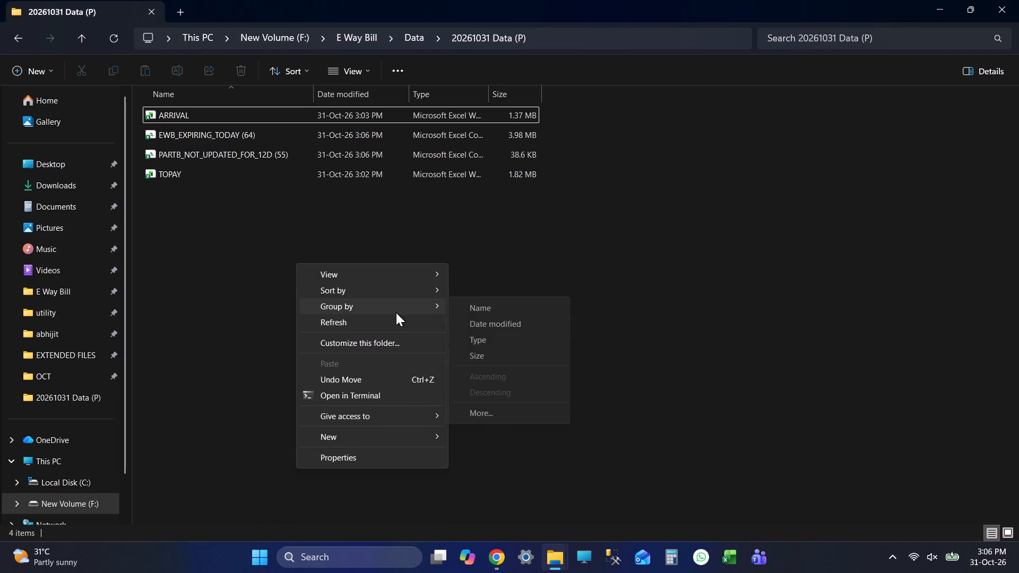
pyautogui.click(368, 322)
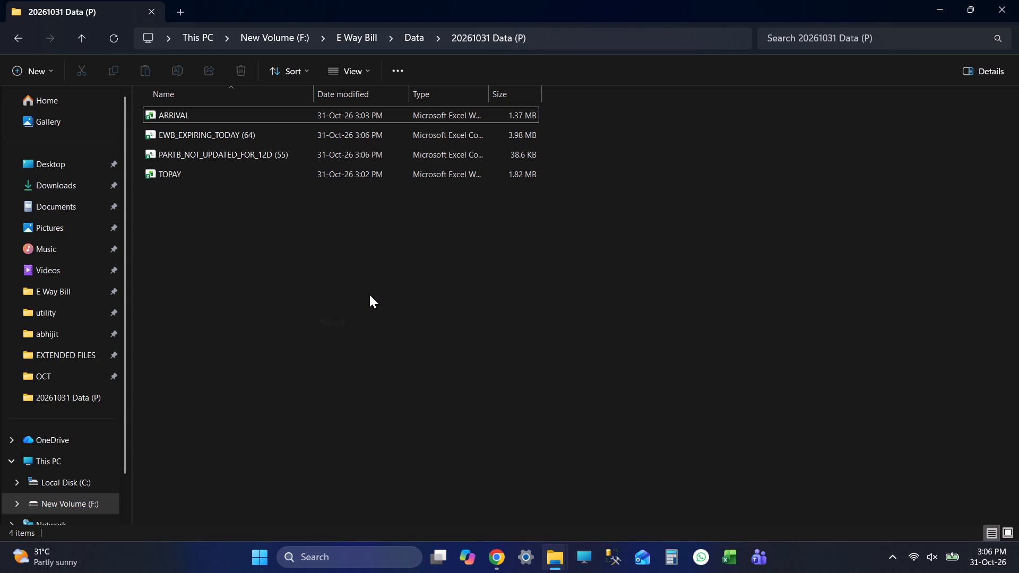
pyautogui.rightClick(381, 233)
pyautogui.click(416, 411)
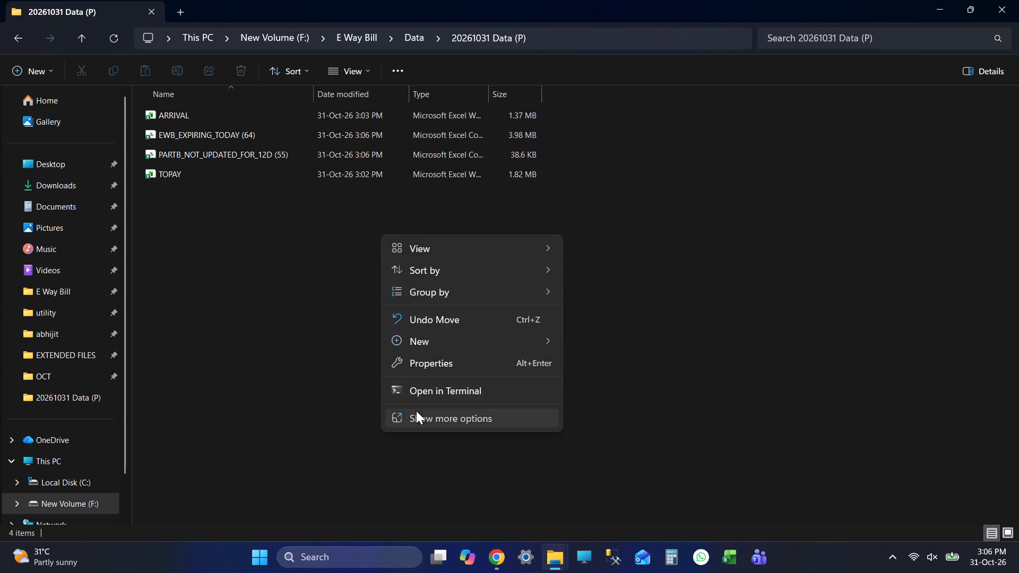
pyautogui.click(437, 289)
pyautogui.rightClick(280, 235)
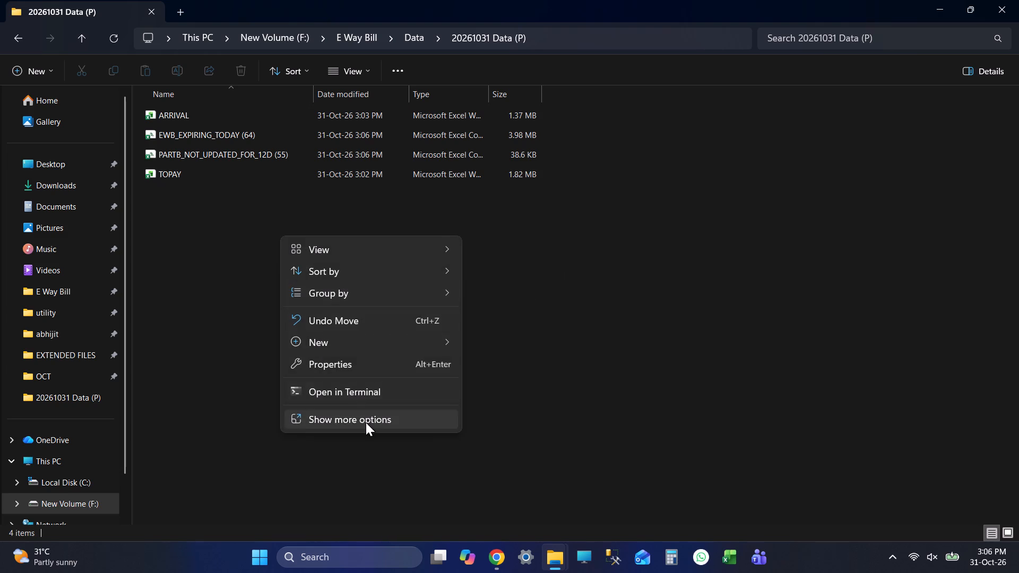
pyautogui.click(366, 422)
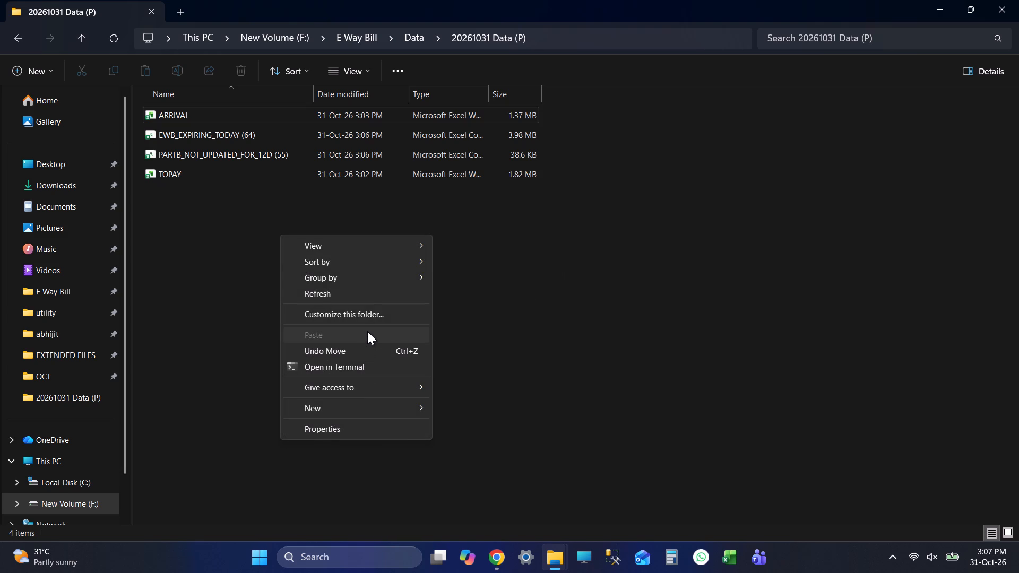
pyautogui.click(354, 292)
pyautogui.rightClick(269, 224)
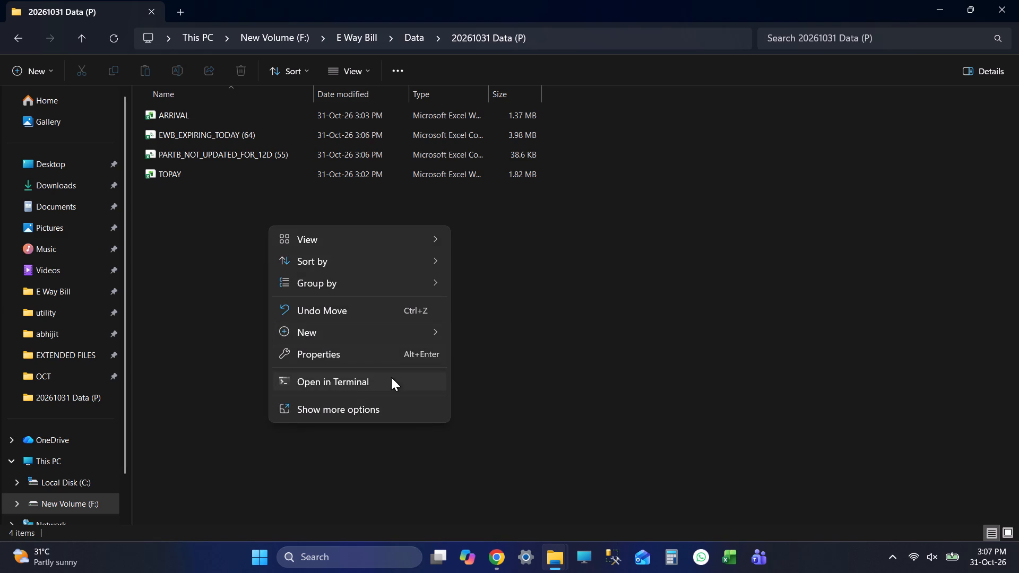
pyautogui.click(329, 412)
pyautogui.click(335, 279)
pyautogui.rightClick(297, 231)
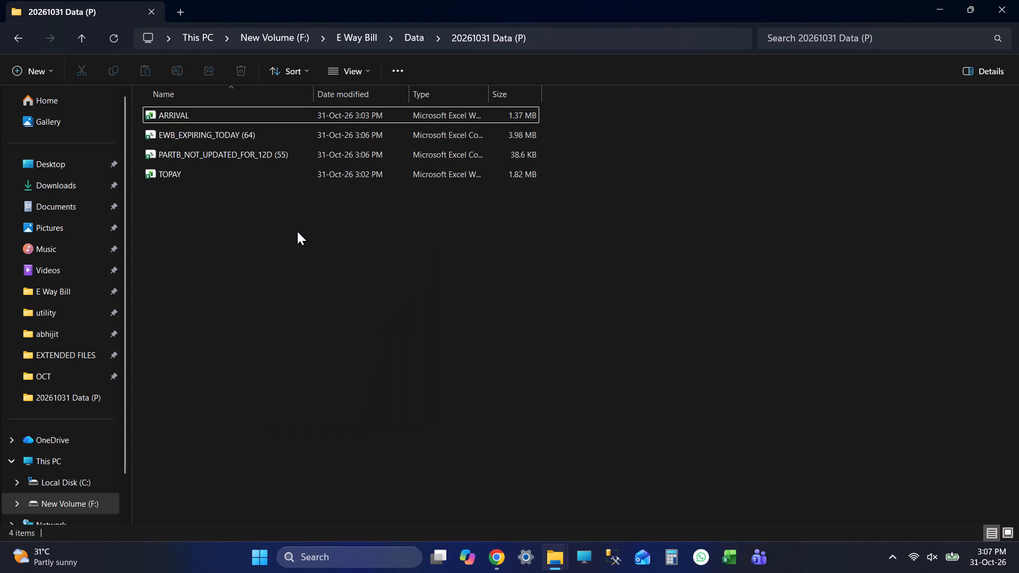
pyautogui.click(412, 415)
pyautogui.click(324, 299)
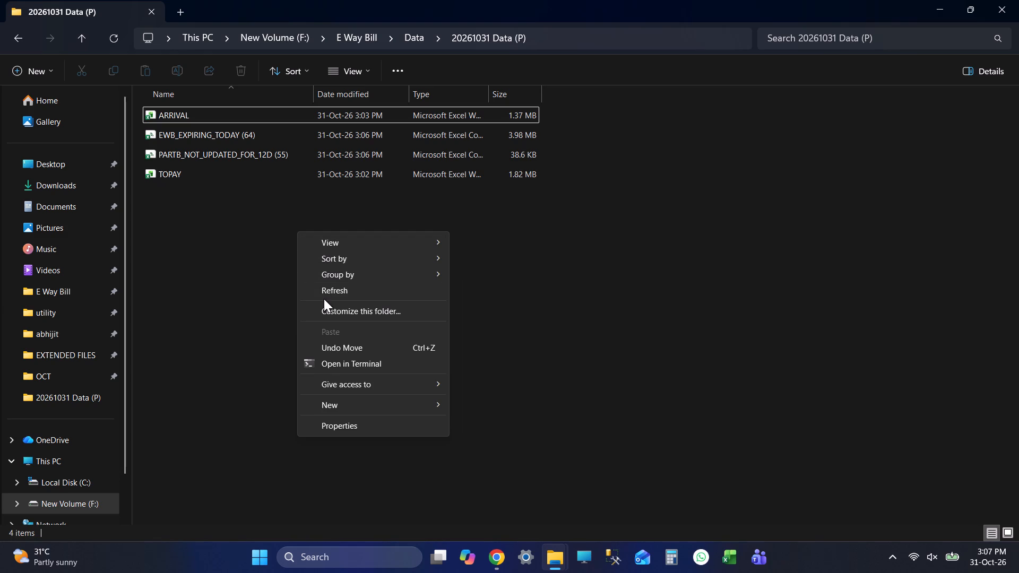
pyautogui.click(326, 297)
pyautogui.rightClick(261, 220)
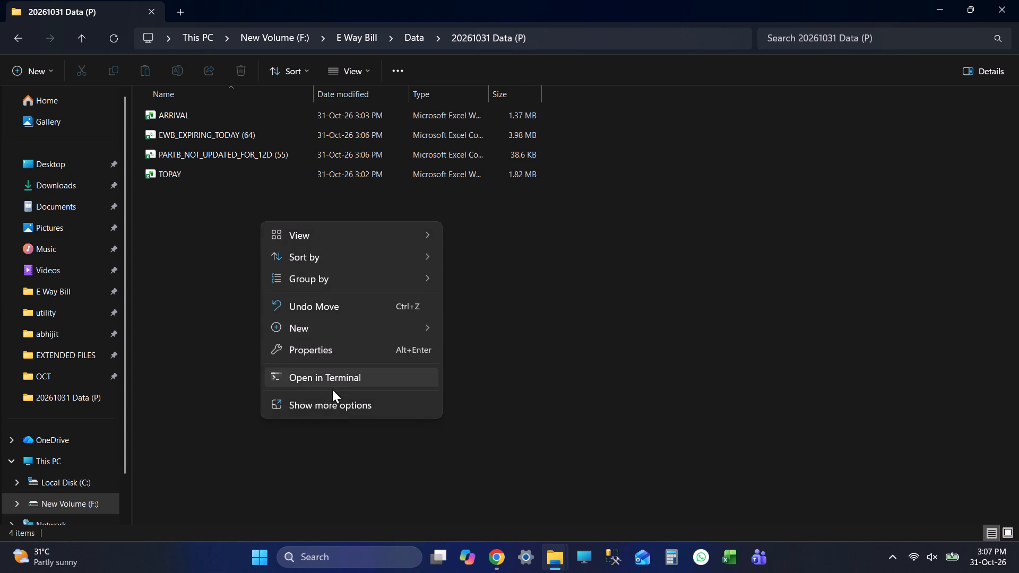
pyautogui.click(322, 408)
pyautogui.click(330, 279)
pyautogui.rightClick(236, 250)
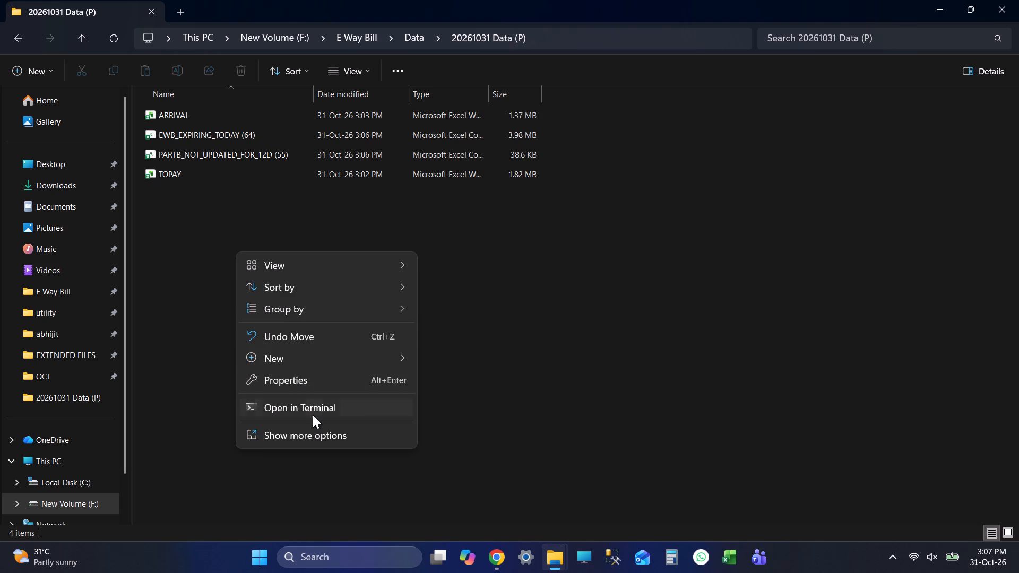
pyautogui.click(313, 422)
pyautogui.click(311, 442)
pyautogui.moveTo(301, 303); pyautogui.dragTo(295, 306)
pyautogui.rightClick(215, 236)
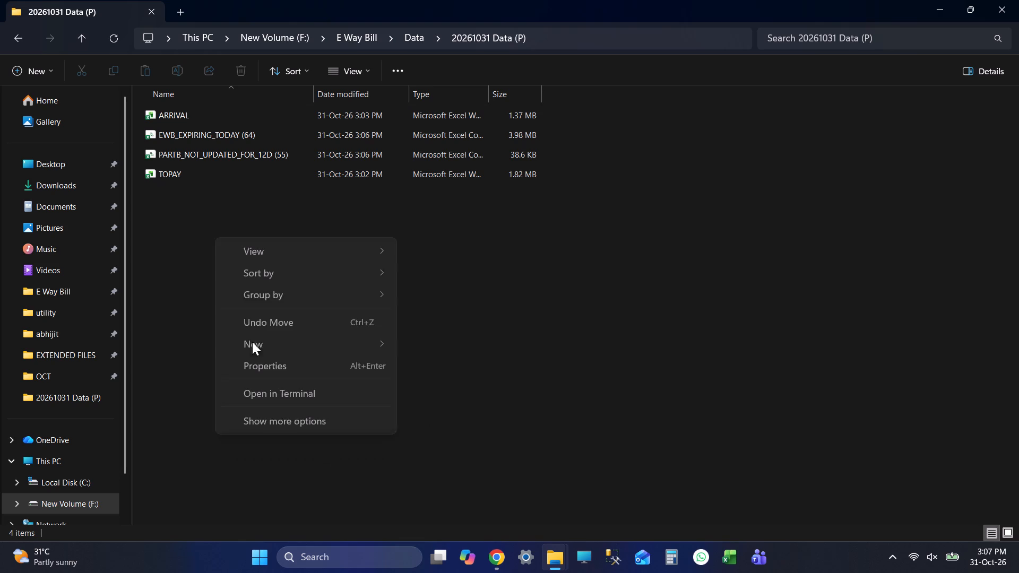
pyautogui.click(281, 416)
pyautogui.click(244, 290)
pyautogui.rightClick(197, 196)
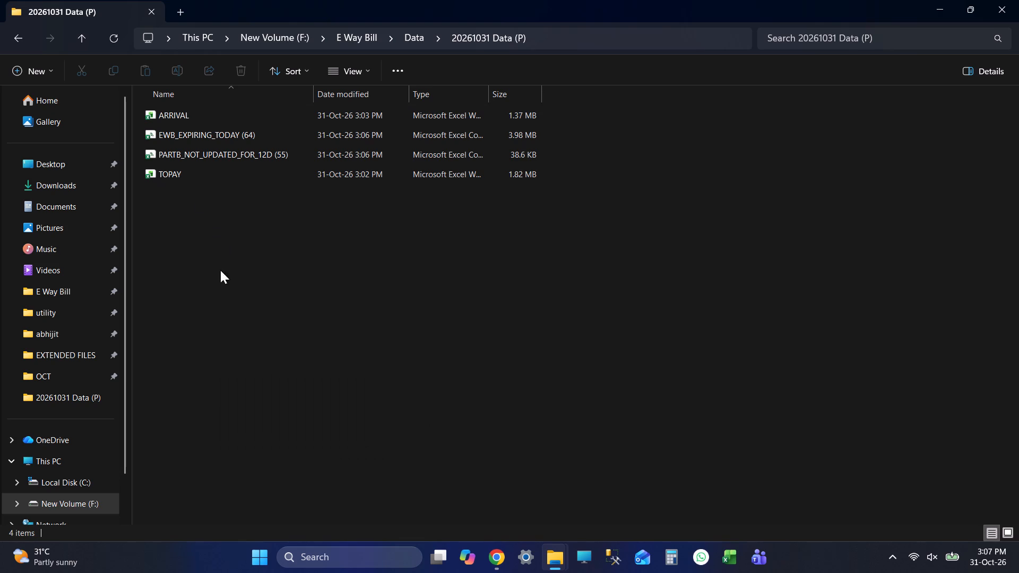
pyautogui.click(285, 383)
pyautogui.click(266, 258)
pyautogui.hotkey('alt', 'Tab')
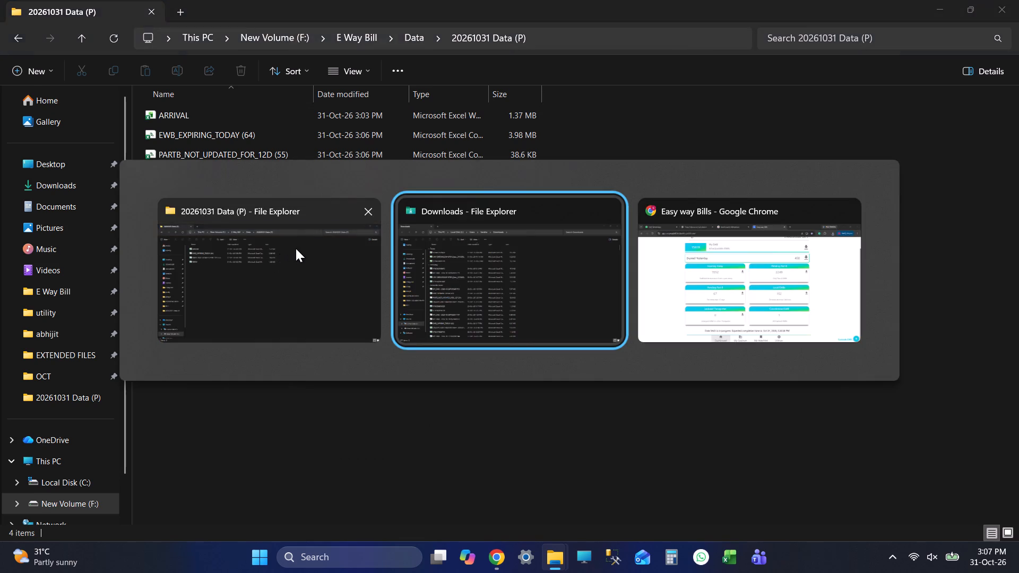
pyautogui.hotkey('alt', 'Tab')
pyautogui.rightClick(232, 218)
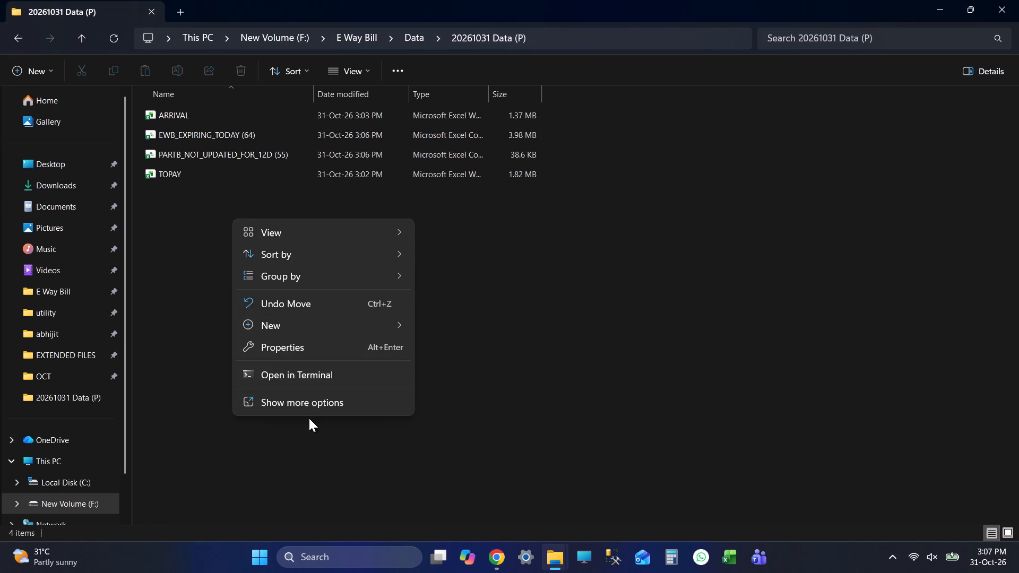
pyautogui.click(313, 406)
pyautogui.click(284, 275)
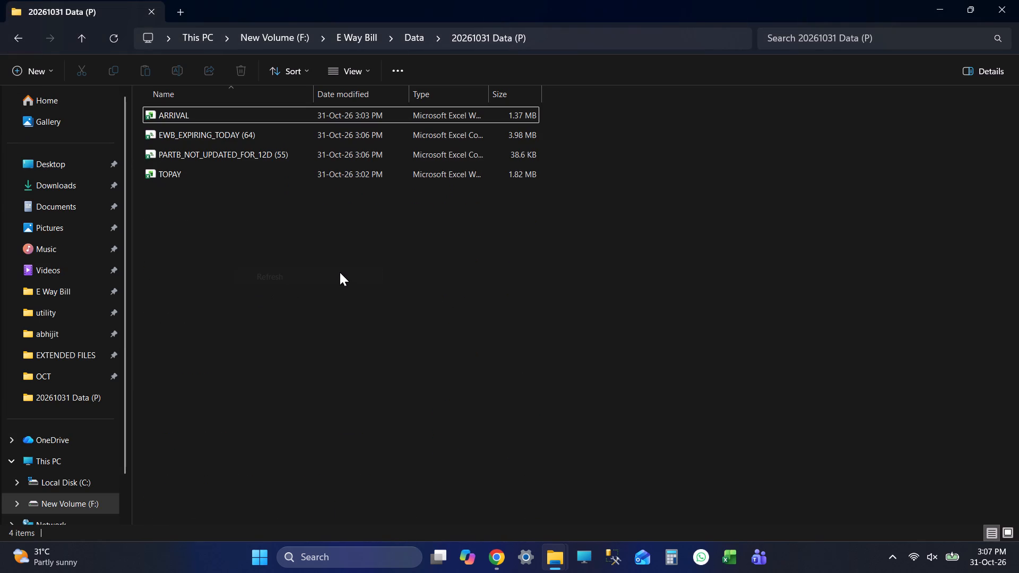
# Duplicate the 20261030 Eway Bill Expiry Analysis Format workbook within the Formats folder of E Way Bill.
pyautogui.hotkey('alt', 'Tab')
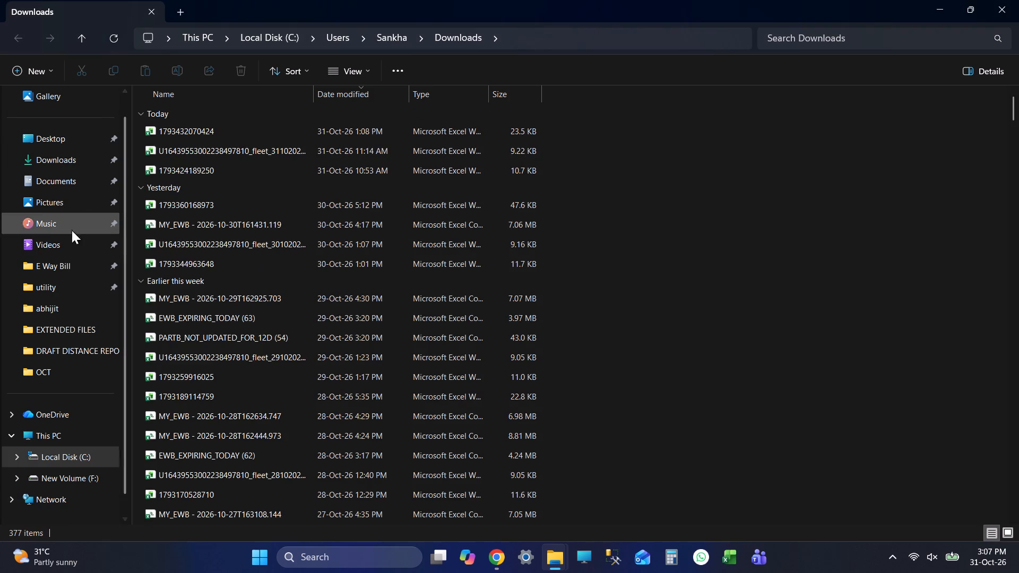
pyautogui.click(62, 262)
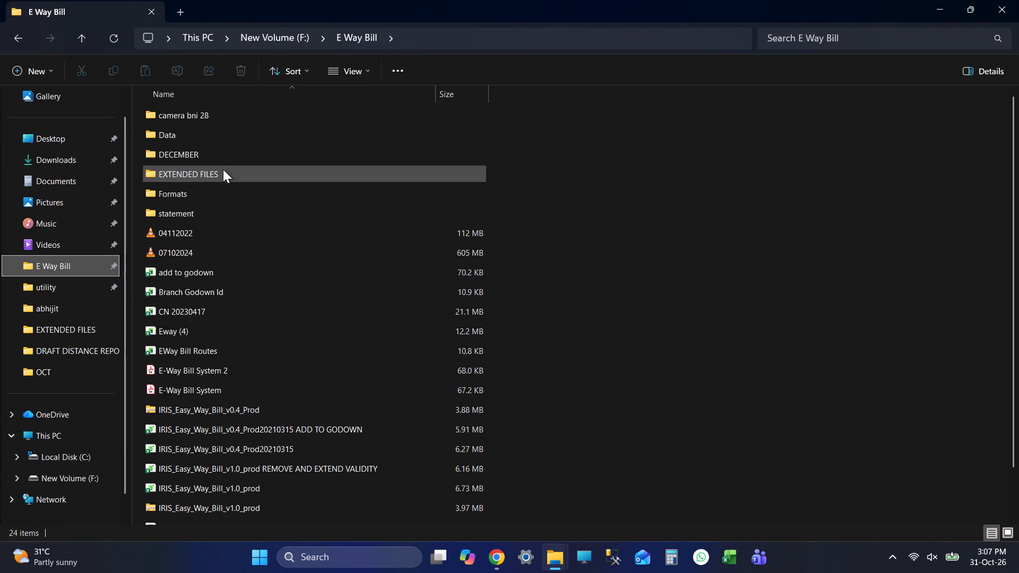
pyautogui.doubleClick(191, 198)
pyautogui.click(273, 117)
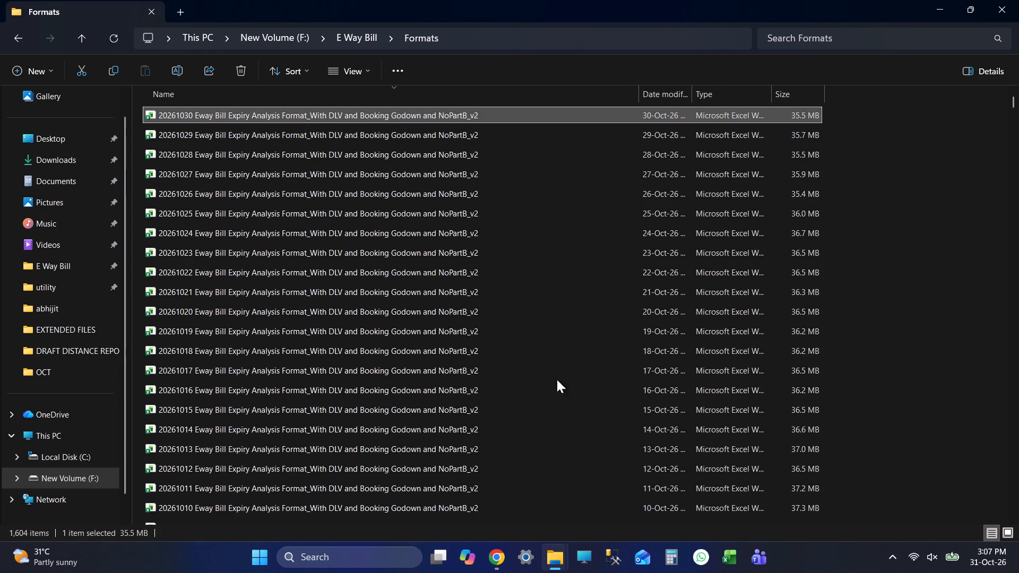
pyautogui.scroll(7, 655, 418)
pyautogui.scroll(-1, 664, 407)
pyautogui.scroll(2, 664, 407)
pyautogui.scroll(15, 747, 412)
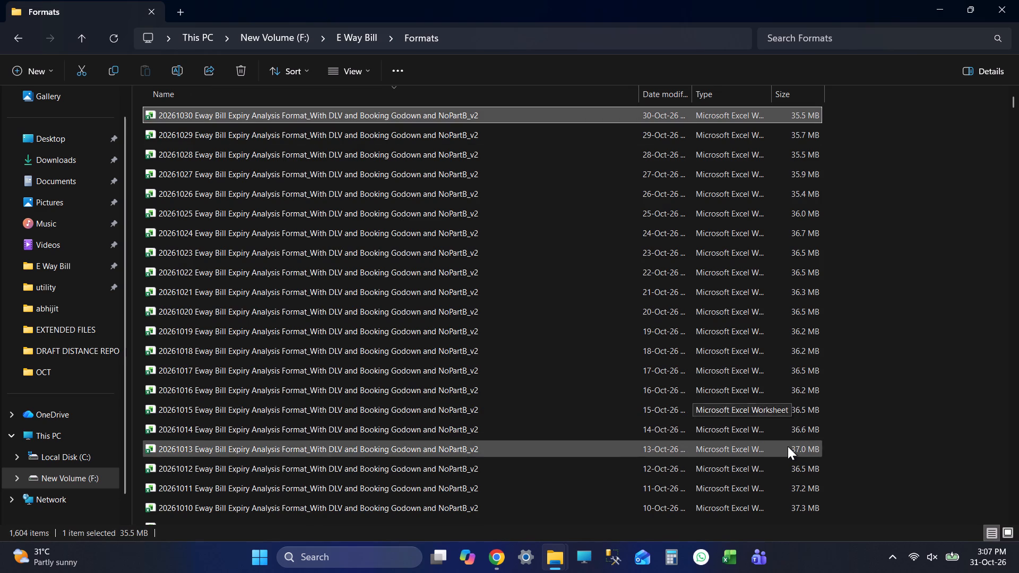
pyautogui.hotkey('ctrl', 'c')
pyautogui.hotkey('ctrl', 'v')
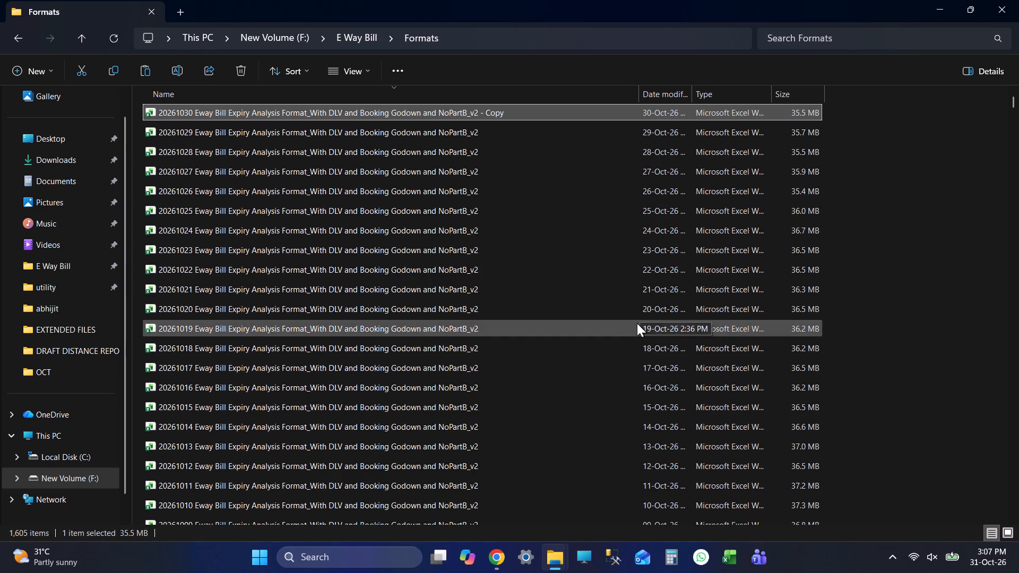
# Rename the copied workbook as 20261031 Eway Bill Expiry Analysis Format_With DLV and Booking Godown and NoPartB_v2.
pyautogui.press('F2')
pyautogui.click(518, 112)
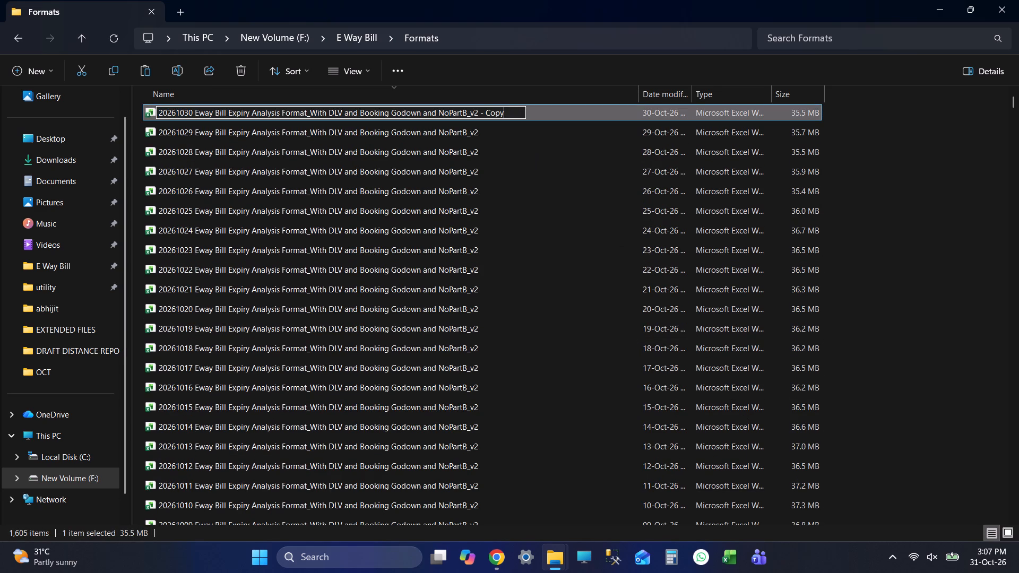
pyautogui.press('BackSpace')
pyautogui.press('BackSpace')
pyautogui.press('BackSpace')
pyautogui.press('BackSpace')
pyautogui.press('BackSpace')
pyautogui.press('BackSpace')
pyautogui.press('BackSpace')
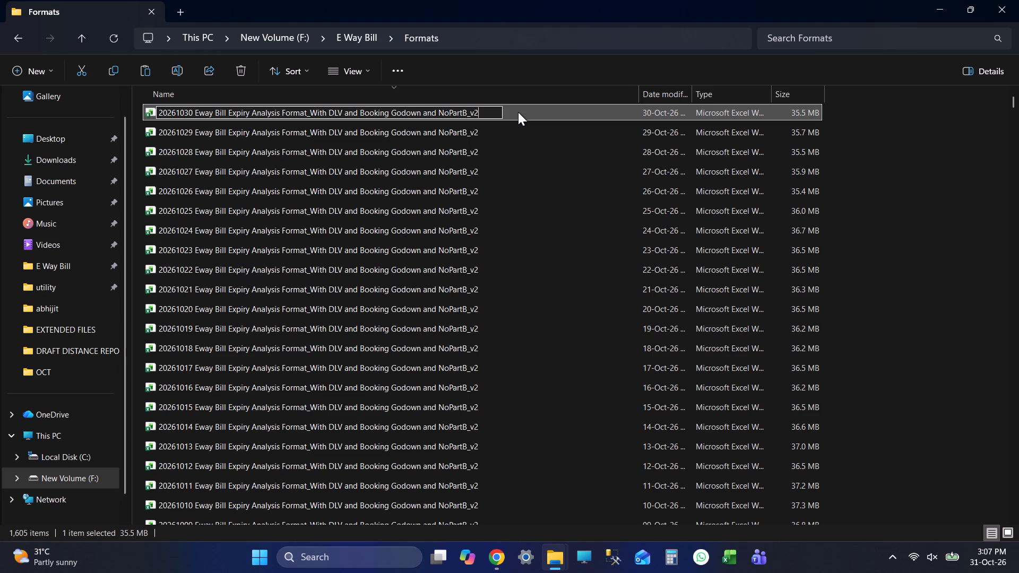
pyautogui.hotkey('ctrl', 'Left')
pyautogui.hotkey('ctrl', 'Left')
pyautogui.hotkey('ctrl', 'Left')
pyautogui.hotkey('ctrl', 'Left')
pyautogui.hotkey('ctrl', 'Left')
pyautogui.hotkey('ctrl', 'Left')
pyautogui.hotkey('ctrl', 'Left')
pyautogui.hotkey('ctrl', 'Left')
pyautogui.hotkey('ctrl', 'Left')
pyautogui.hotkey('ctrl', 'Left')
pyautogui.hotkey('ctrl', 'Left')
pyautogui.press('Left')
pyautogui.press('BackSpace')
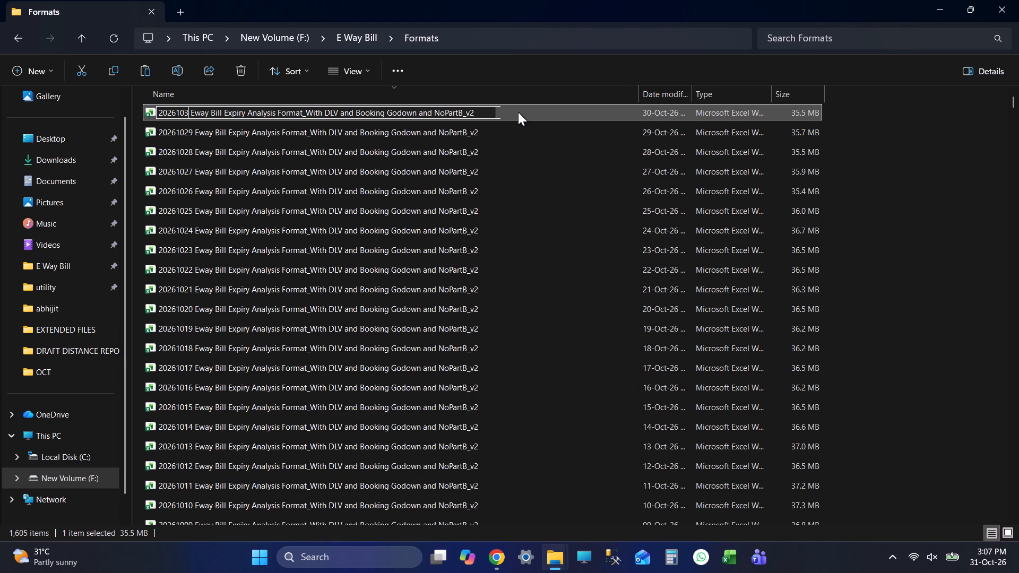
pyautogui.press('1')
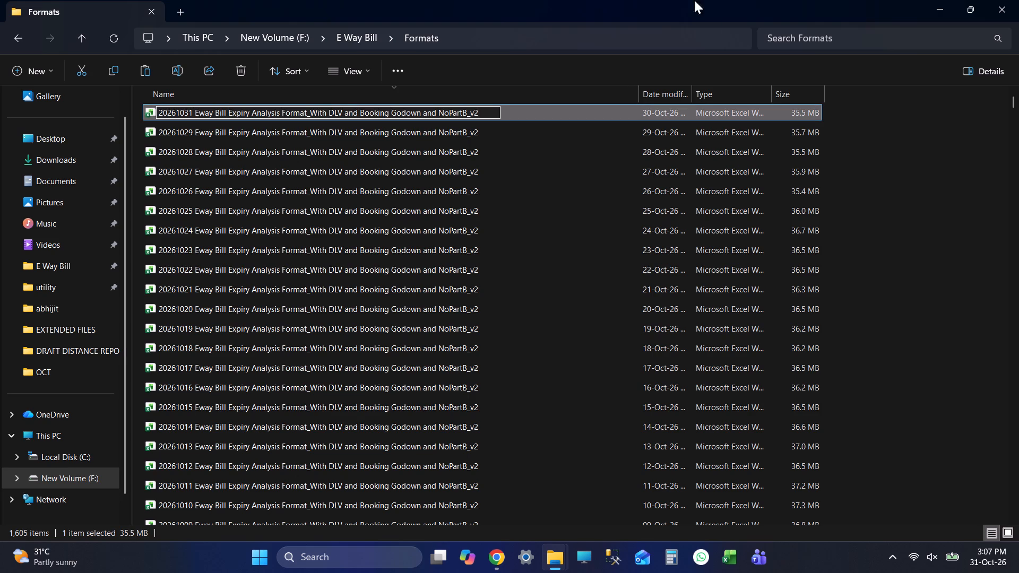
pyautogui.click(501, 70)
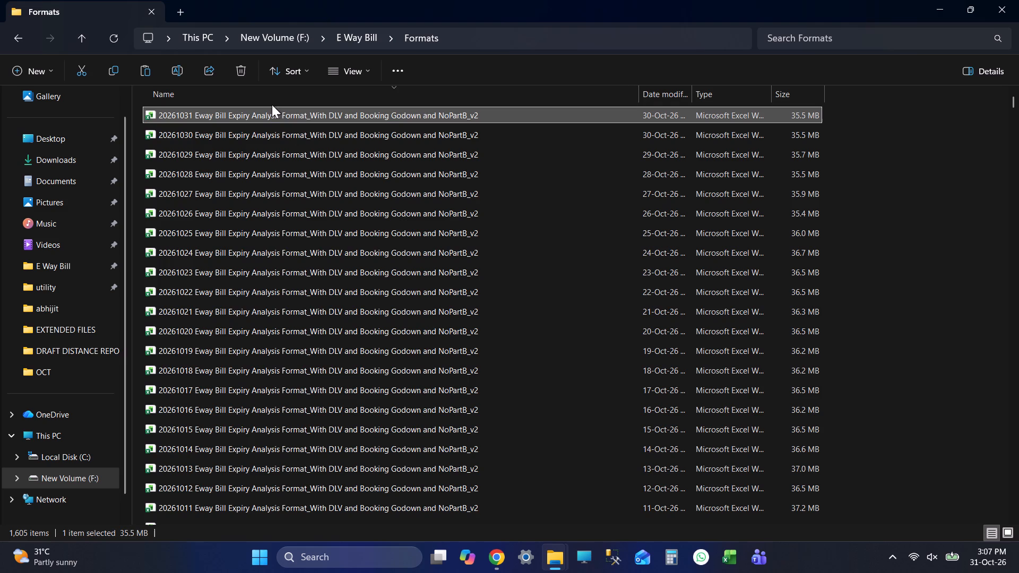
# Open the 20261031 Eway Bill Expiry Analysis Format workbook in Excel and enable its content.
pyautogui.doubleClick(255, 117)
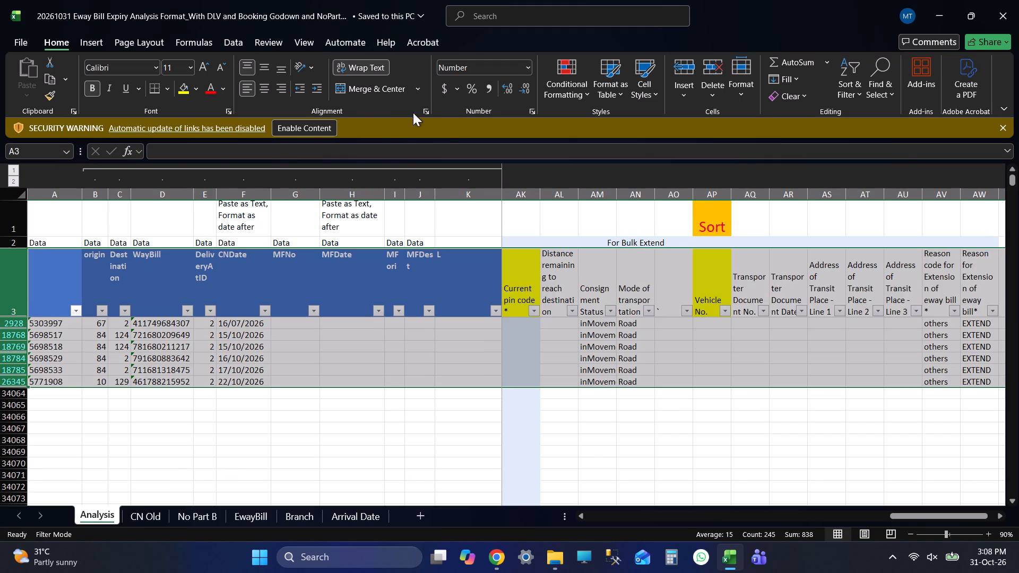
pyautogui.click(305, 129)
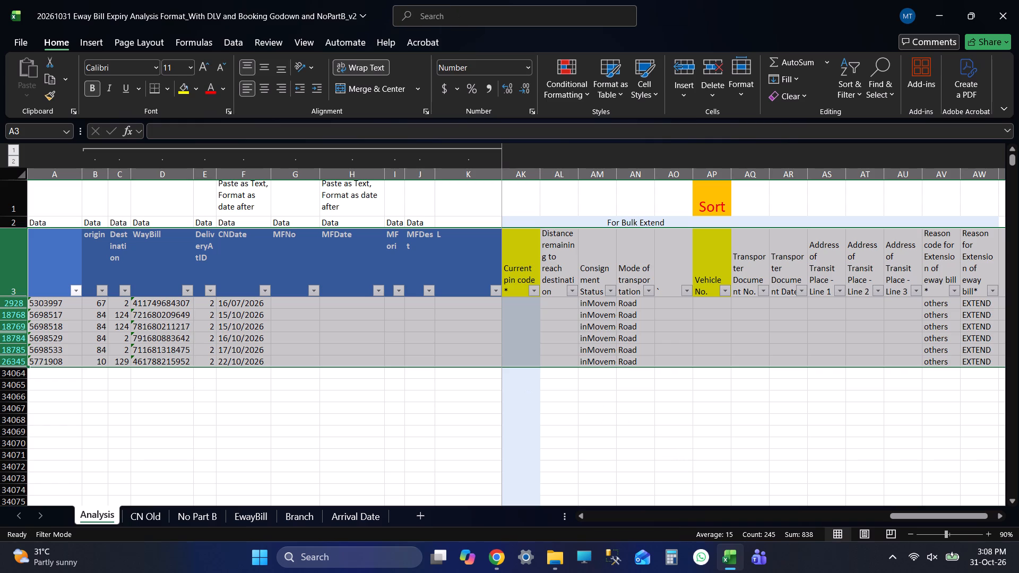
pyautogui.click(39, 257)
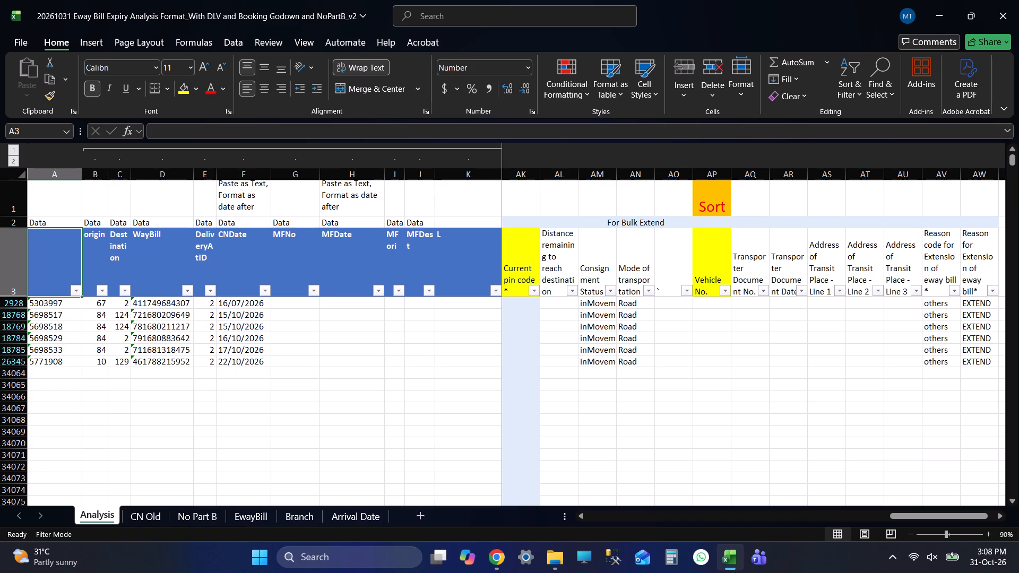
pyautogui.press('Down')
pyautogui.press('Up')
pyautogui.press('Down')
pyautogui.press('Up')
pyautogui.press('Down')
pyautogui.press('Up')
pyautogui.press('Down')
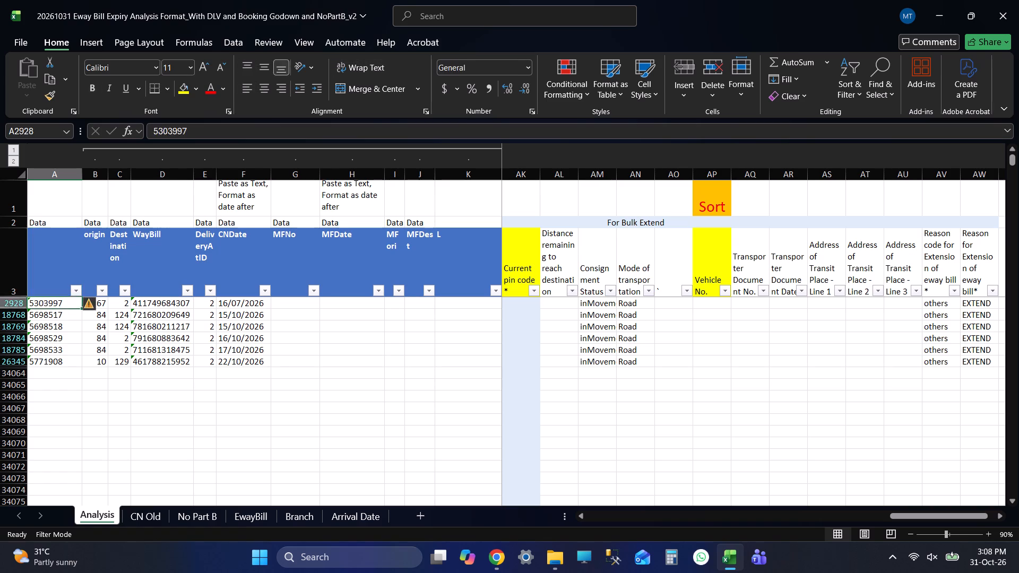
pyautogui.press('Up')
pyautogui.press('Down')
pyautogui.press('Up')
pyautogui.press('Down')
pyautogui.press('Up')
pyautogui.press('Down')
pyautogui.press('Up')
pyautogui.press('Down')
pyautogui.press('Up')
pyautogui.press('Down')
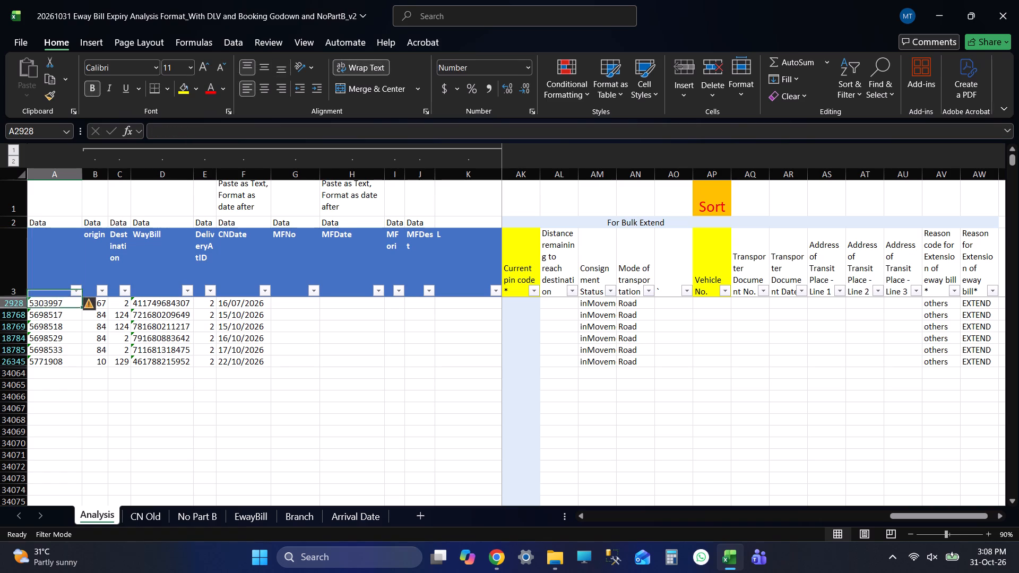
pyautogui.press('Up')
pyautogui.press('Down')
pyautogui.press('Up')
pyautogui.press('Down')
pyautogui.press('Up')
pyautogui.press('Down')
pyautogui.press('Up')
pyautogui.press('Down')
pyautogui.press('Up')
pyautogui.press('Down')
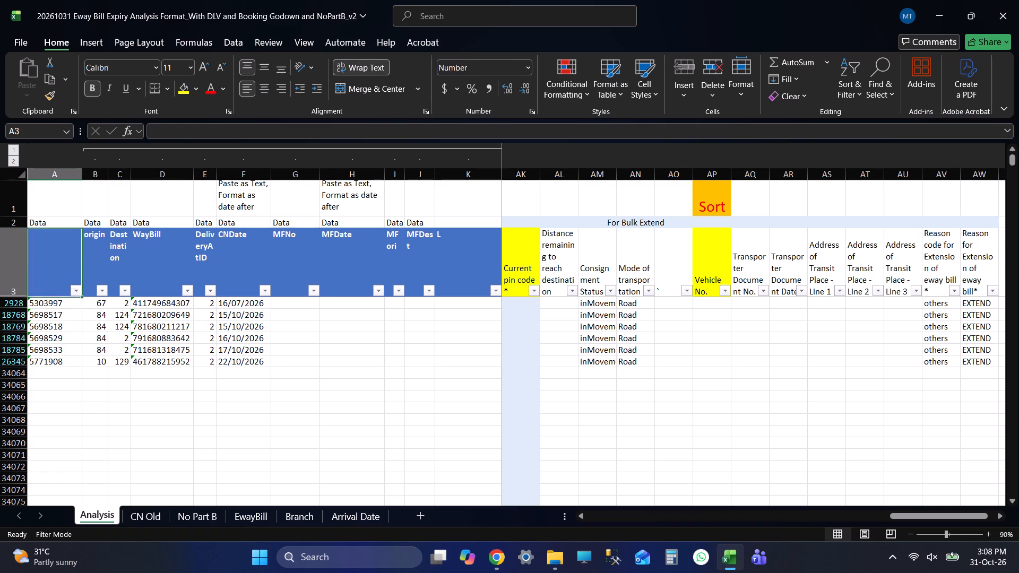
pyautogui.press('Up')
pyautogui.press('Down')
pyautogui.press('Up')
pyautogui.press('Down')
# Select the row 3 headers from cell A3 across the Analysis sheet and turn off their filters.
pyautogui.press('Up')
pyautogui.press('Left')
pyautogui.press('Left')
pyautogui.press('Left')
pyautogui.press('Left')
pyautogui.press('Left')
pyautogui.hotkey('ctrl', 'shift', 'Right')
pyautogui.hotkey('ctrl', 'shift', 'Right')
pyautogui.hotkey('ctrl', 'shift', 'Right')
pyautogui.hotkey('ctrl', 'shift', 'Right')
pyautogui.hotkey('ctrl', 'shift', 'Right')
pyautogui.hotkey('ctrl', 'shift', 'Right')
pyautogui.hotkey('ctrl', 'shift', 'Right')
pyautogui.hotkey('ctrl', 'shift', 'Right')
pyautogui.hotkey('ctrl', 'shift', 'Right')
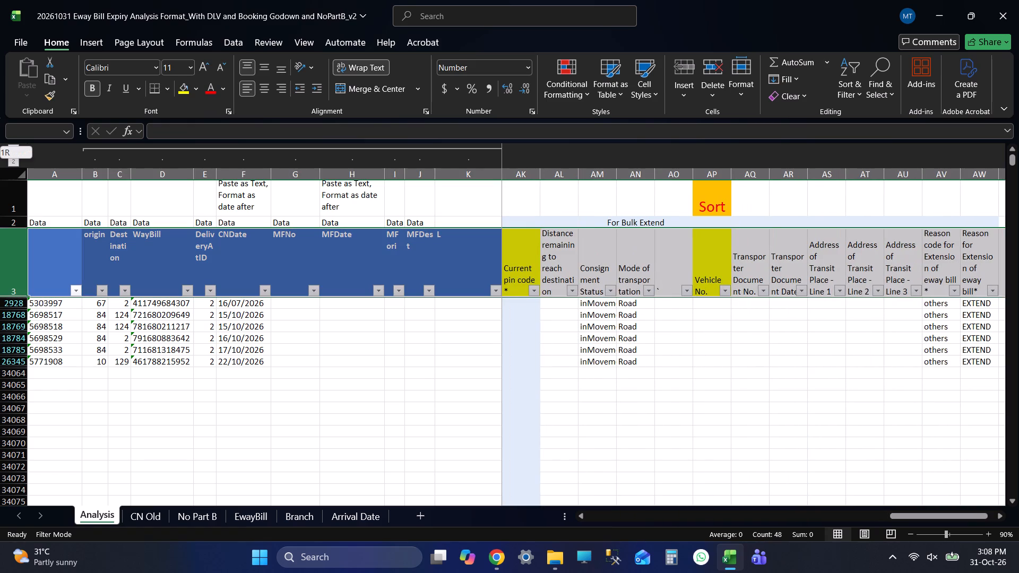
pyautogui.hotkey('ctrl', 'shift', 'Right')
pyautogui.hotkey('ctrl', 'shift', 'Right')
pyautogui.hotkey('ctrl', 'shift', 'Right')
pyautogui.hotkey('ctrl', 'shift', 'Right')
pyautogui.hotkey('ctrl', 'shift', 'Right')
pyautogui.hotkey('ctrl', 'shift', 'l')
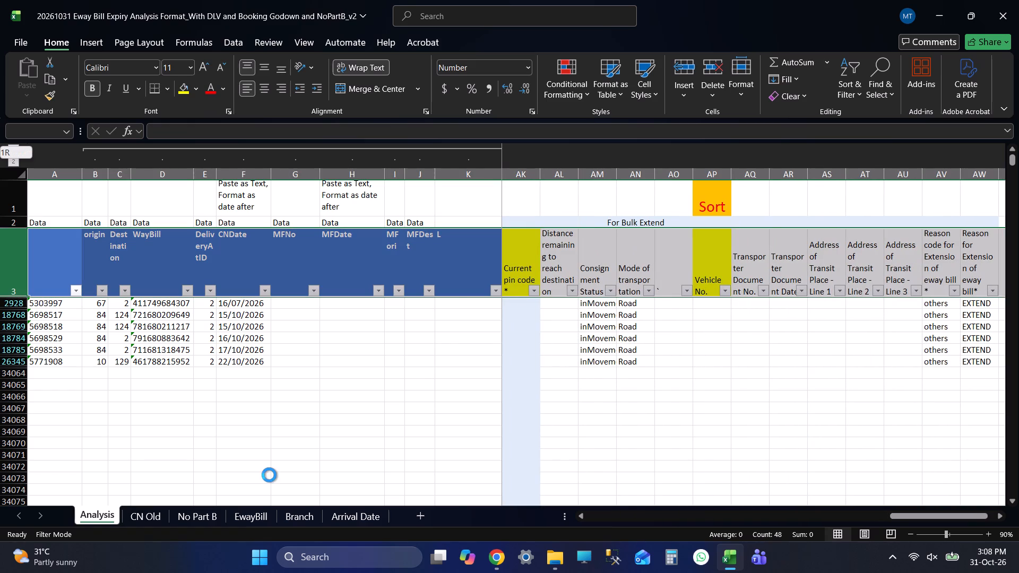
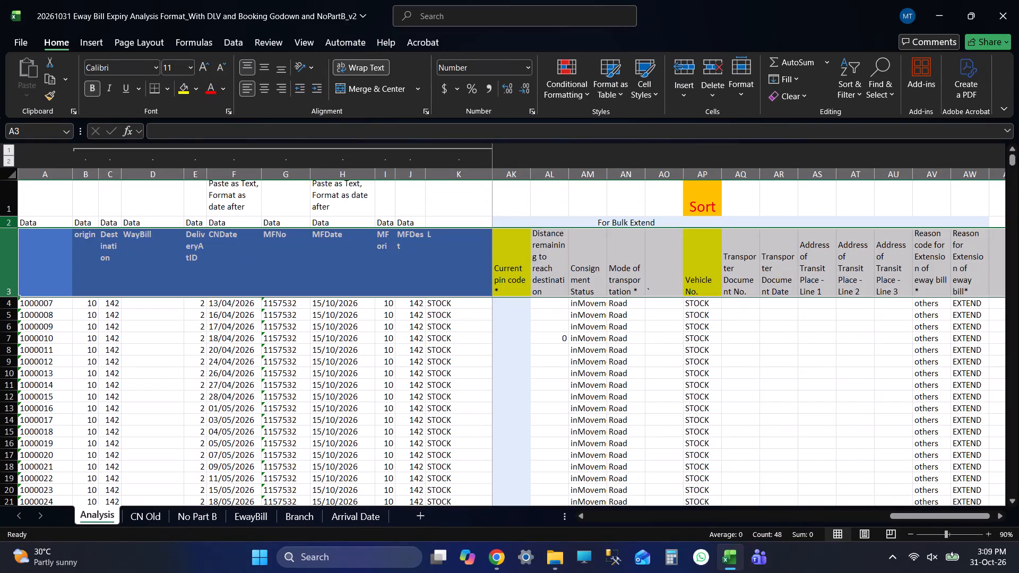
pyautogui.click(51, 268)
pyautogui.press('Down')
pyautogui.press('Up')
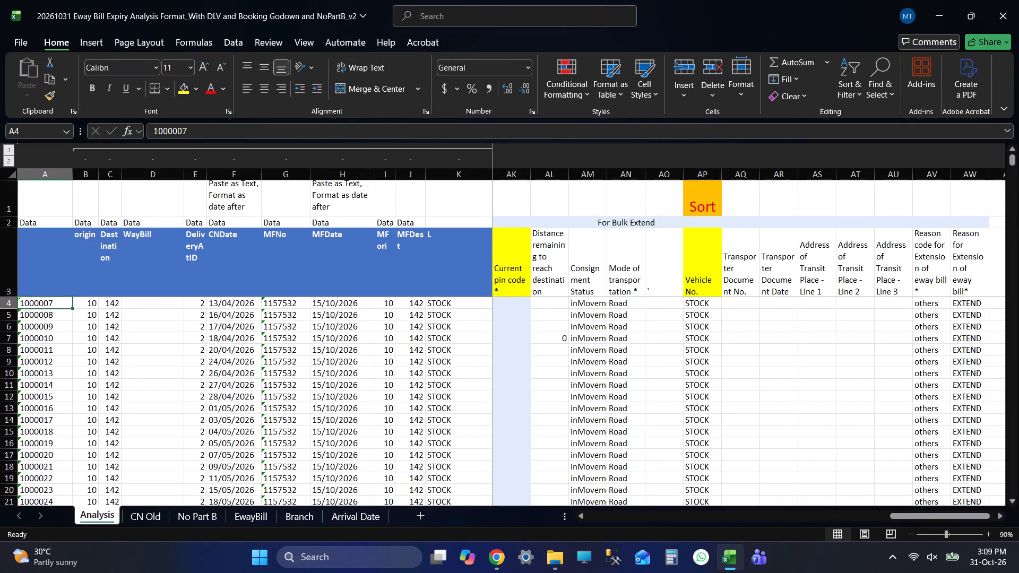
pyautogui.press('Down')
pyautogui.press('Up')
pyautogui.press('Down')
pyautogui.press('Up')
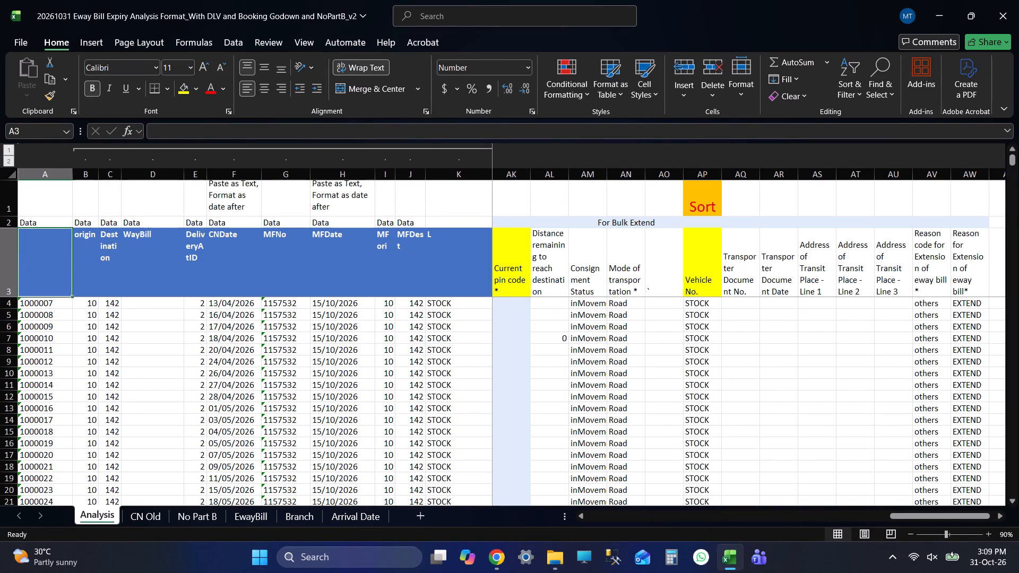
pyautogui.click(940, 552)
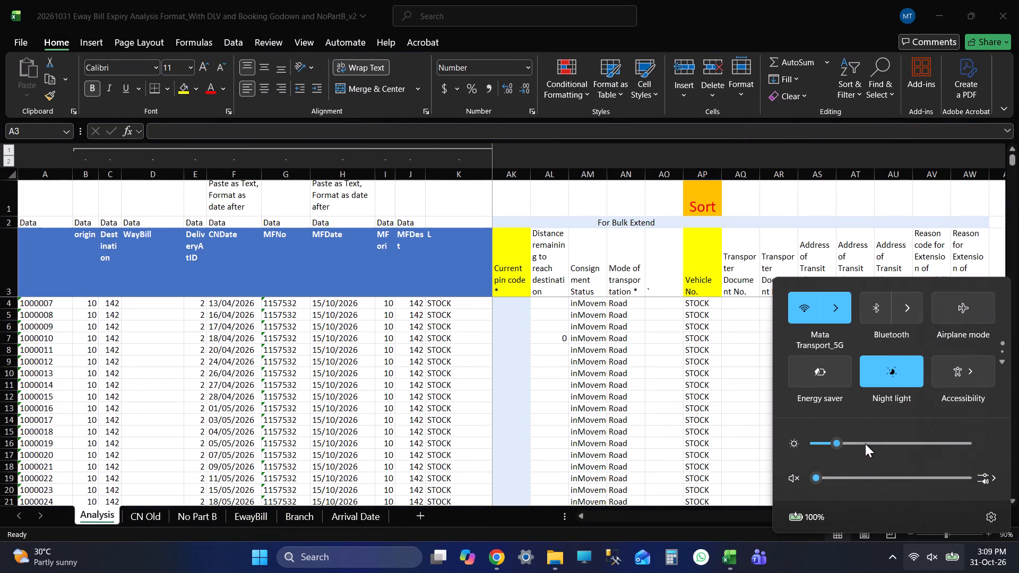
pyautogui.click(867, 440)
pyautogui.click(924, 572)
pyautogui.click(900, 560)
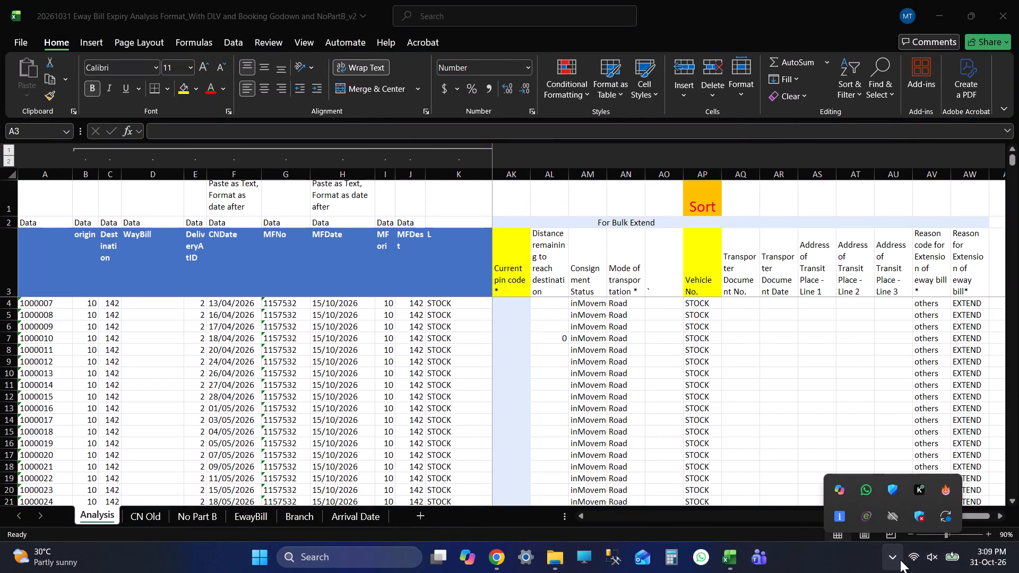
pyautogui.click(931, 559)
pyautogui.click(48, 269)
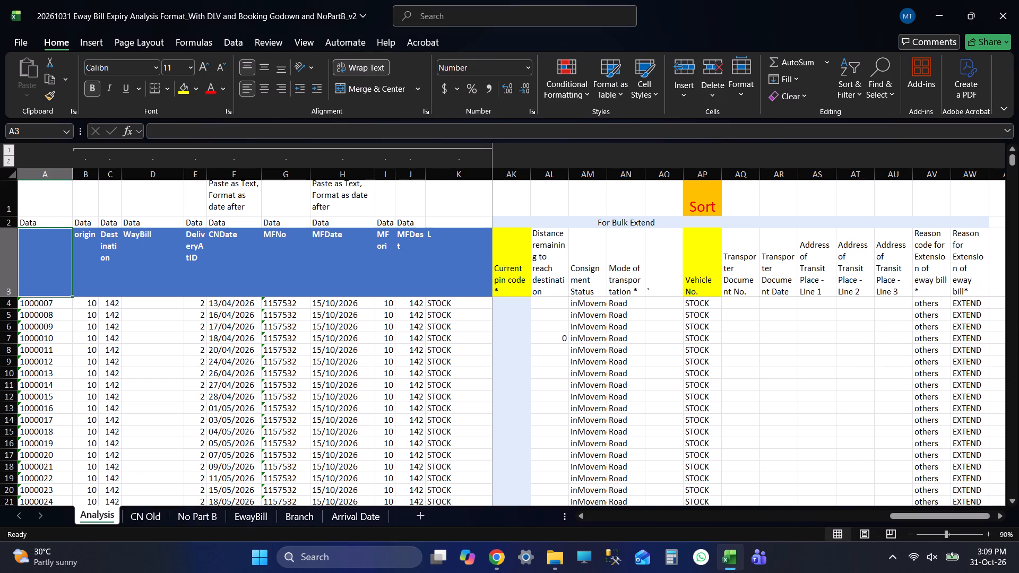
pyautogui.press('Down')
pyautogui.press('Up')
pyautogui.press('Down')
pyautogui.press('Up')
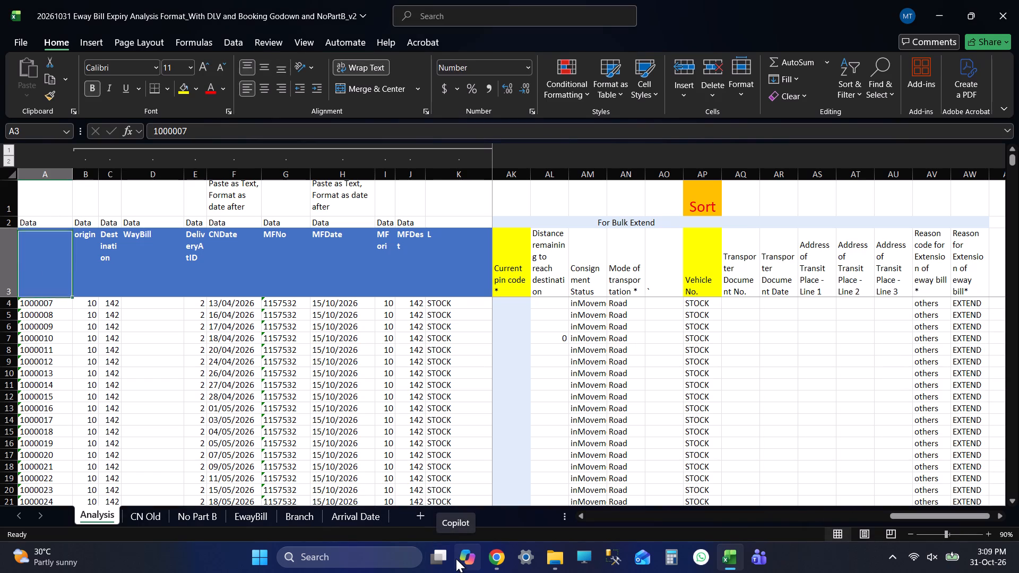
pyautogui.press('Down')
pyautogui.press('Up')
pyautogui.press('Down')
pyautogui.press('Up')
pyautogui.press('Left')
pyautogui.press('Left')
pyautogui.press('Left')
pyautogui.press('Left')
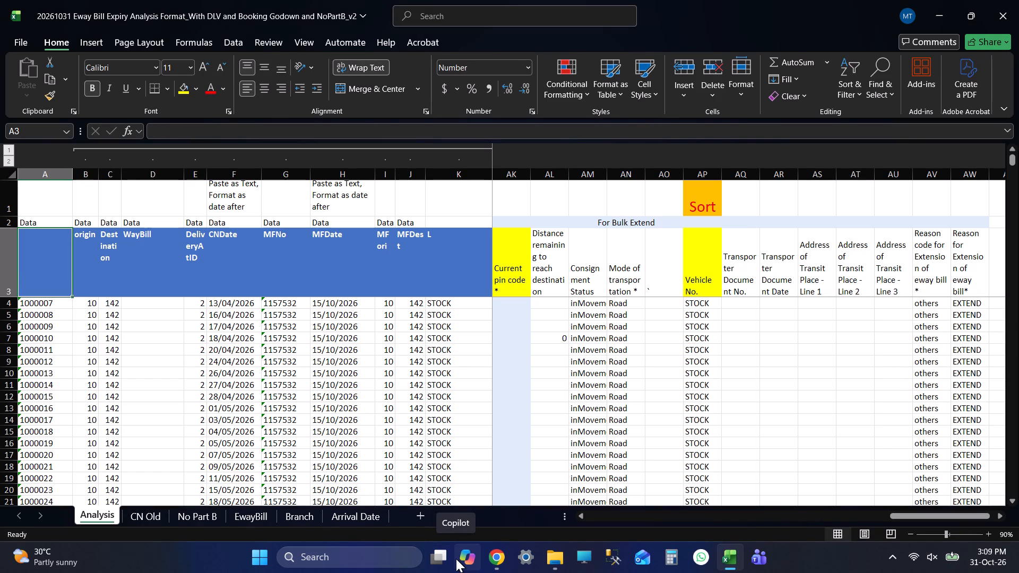
# Clear the old data in the blue-headed columns A to K of the Analysis sheet, from row 4 to the last filled row.
pyautogui.press('Down')
pyautogui.hotkey('shift', 'Right')
pyautogui.hotkey('shift', 'Right')
pyautogui.hotkey('shift', 'Right')
pyautogui.hotkey('shift', 'Right')
pyautogui.hotkey('shift', 'Right')
pyautogui.hotkey('shift', 'Right')
pyautogui.hotkey('shift', 'Right')
pyautogui.hotkey('shift', 'Right')
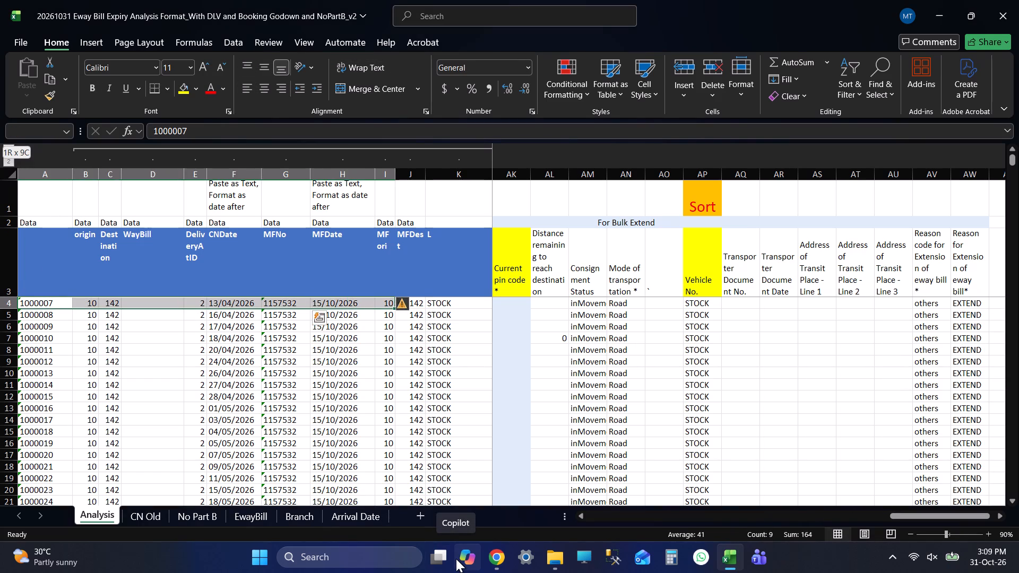
pyautogui.hotkey('shift', 'Right')
pyautogui.hotkey('shift', 'Right')
pyautogui.hotkey('ctrl', 'shift', 'Down')
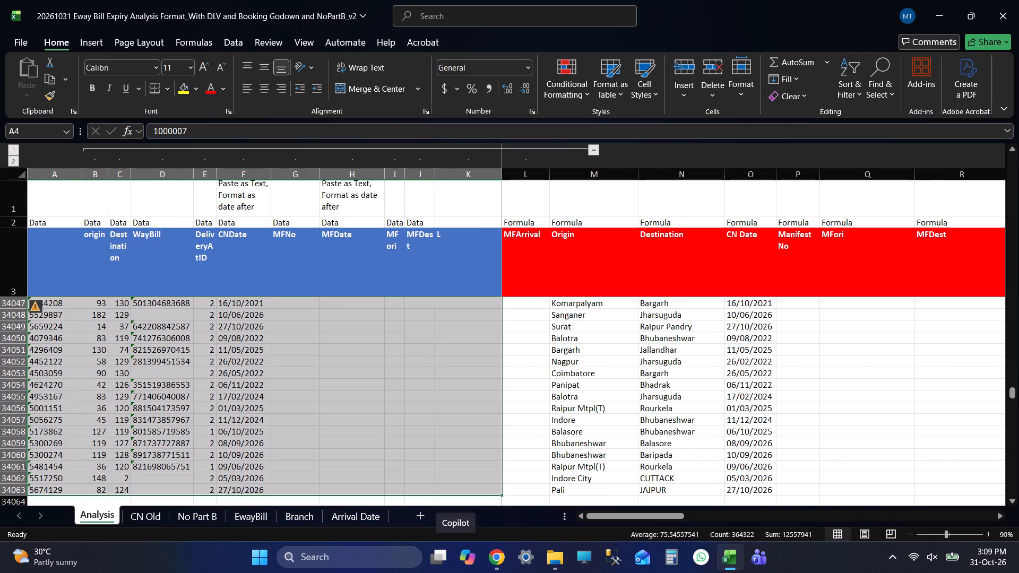
pyautogui.scroll(-2, 685, 367)
pyautogui.press('Delete')
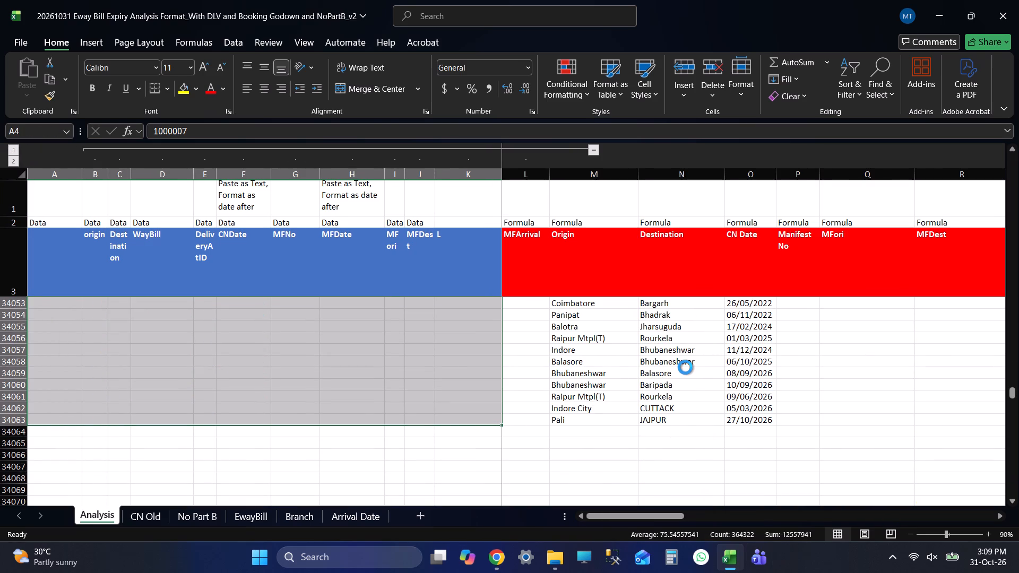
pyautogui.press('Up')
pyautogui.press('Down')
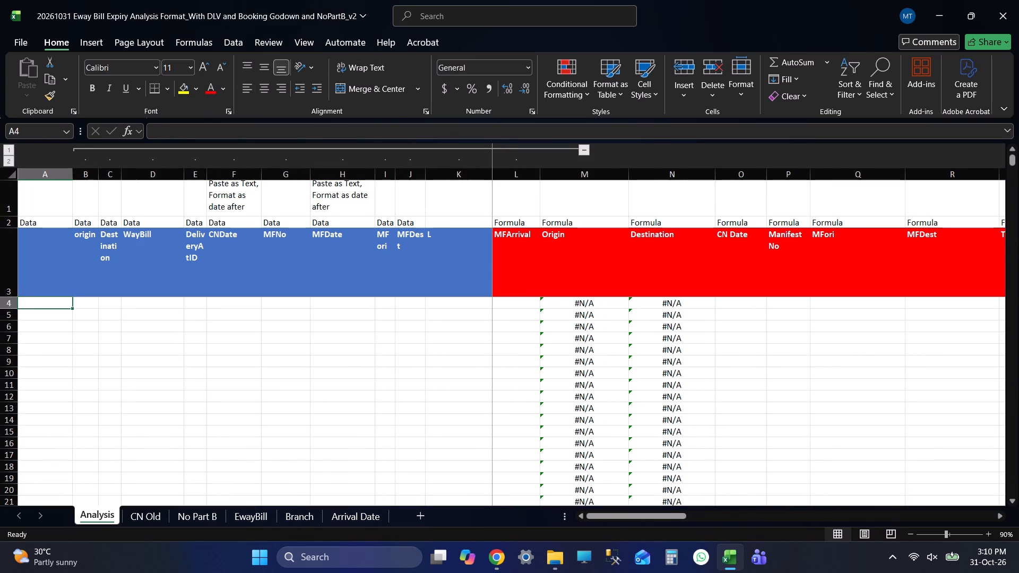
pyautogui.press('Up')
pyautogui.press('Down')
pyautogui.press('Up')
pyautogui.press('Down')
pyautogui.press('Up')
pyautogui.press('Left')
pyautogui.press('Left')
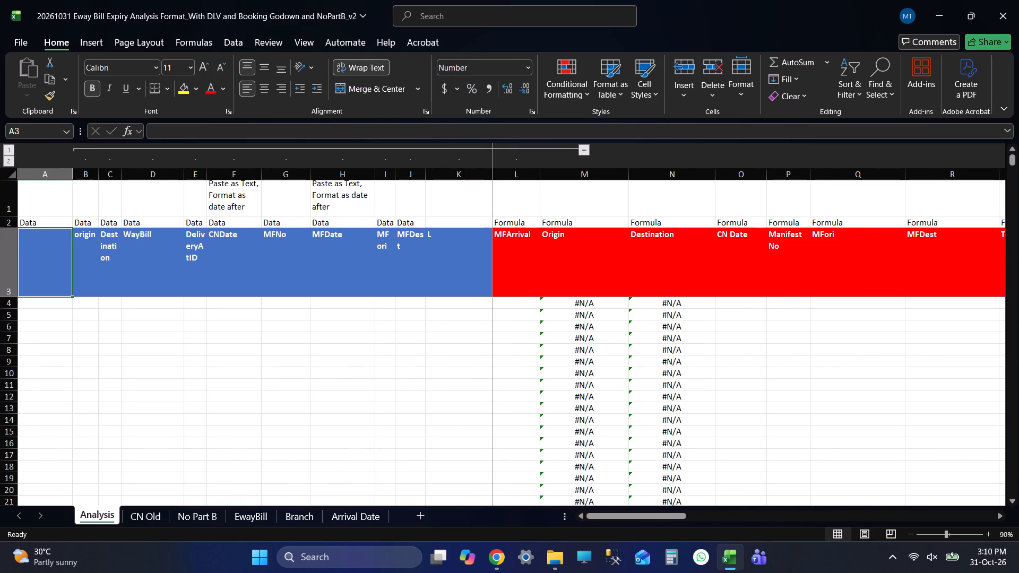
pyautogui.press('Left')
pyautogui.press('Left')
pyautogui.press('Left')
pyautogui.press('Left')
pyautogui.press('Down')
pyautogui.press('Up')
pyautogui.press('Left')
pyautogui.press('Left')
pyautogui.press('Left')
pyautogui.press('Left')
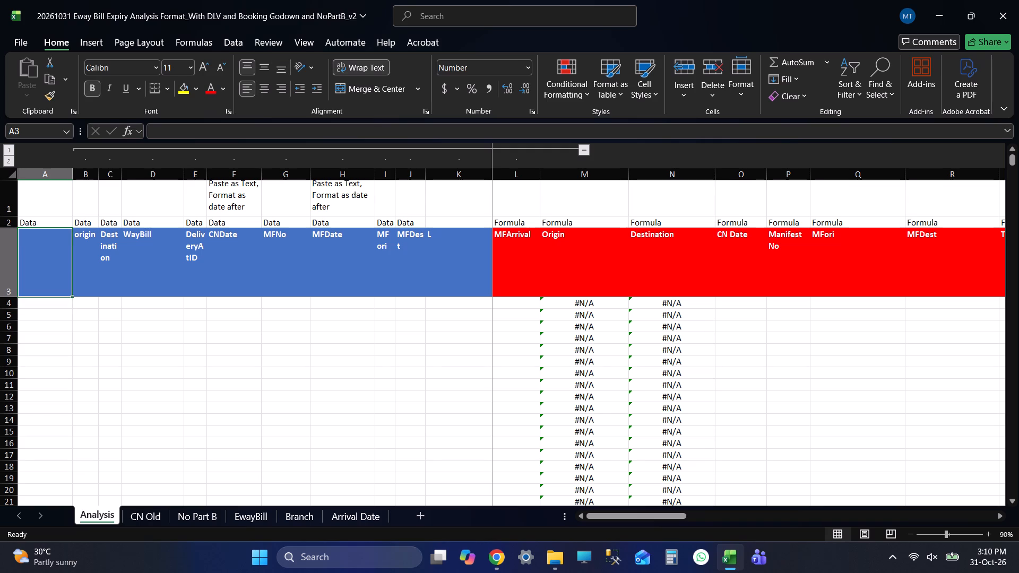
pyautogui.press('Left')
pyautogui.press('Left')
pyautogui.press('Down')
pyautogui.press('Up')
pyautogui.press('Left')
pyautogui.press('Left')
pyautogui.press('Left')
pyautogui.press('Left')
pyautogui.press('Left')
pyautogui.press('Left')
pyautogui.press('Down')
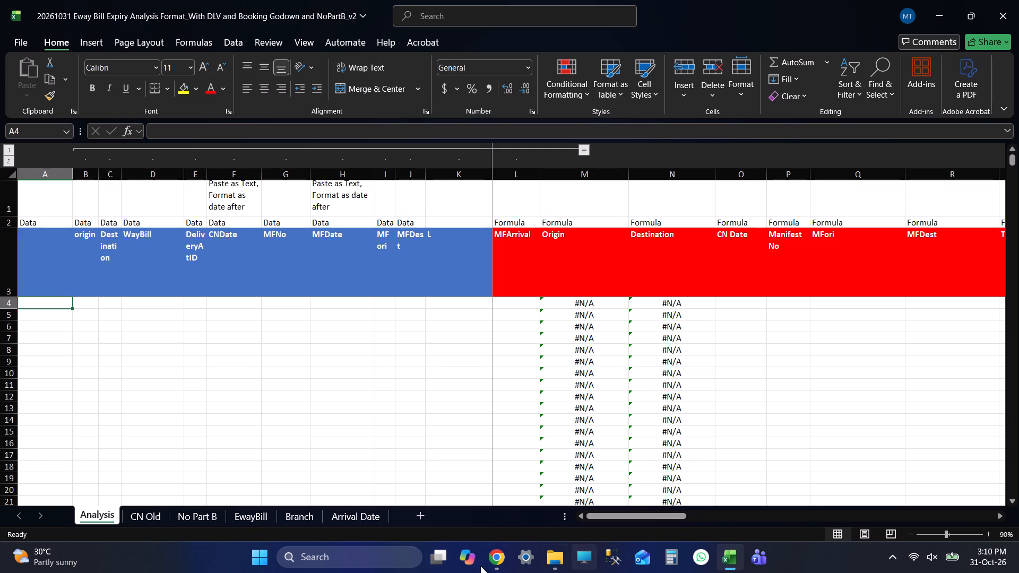
# Clear all the data rows below the headers of the No Part B sheet, starting from cell B3.
pyautogui.click(204, 516)
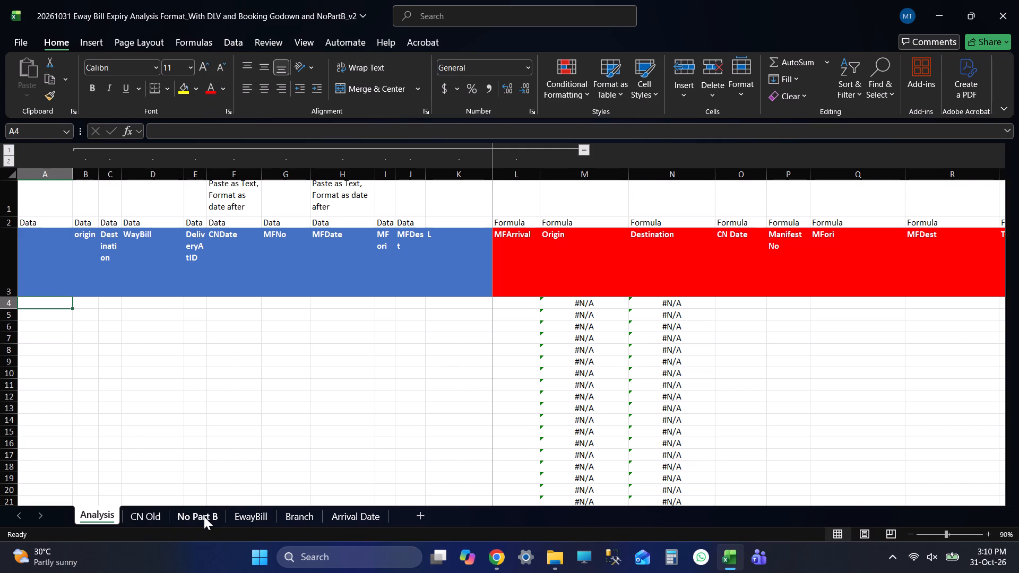
pyautogui.press('Down')
pyautogui.hotkey('ctrl', 'shift', 'Right')
pyautogui.hotkey('ctrl', 'shift', 'Right')
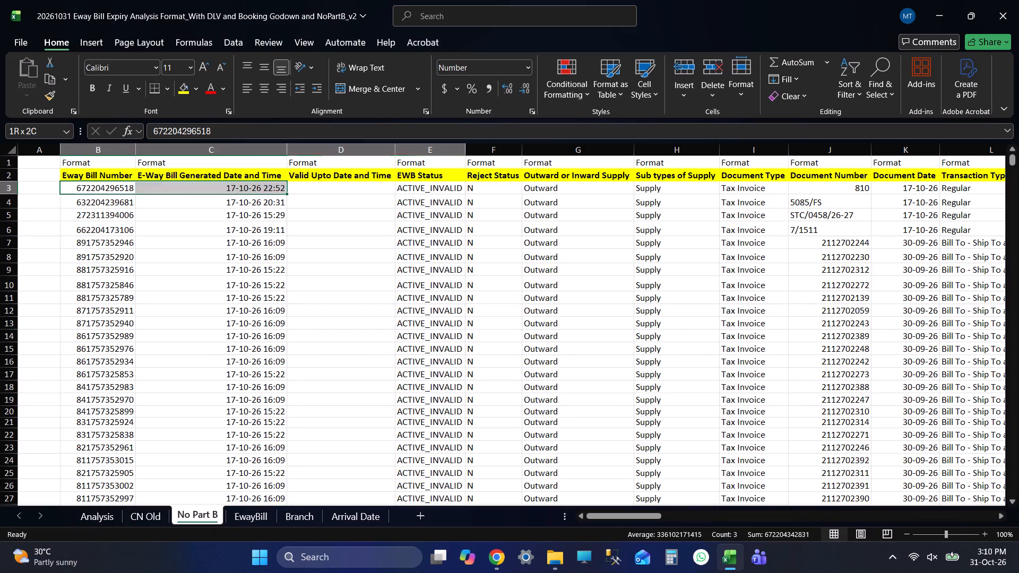
pyautogui.hotkey('ctrl', 'shift', 'Right')
pyautogui.hotkey('ctrl', 'shift', 'Right')
pyautogui.hotkey('ctrl', 'shift', 'Right')
pyautogui.hotkey('ctrl', 'shift', 'Right')
pyautogui.hotkey('ctrl', 'shift', 'Right')
pyautogui.hotkey('ctrl', 'shift', 'Down')
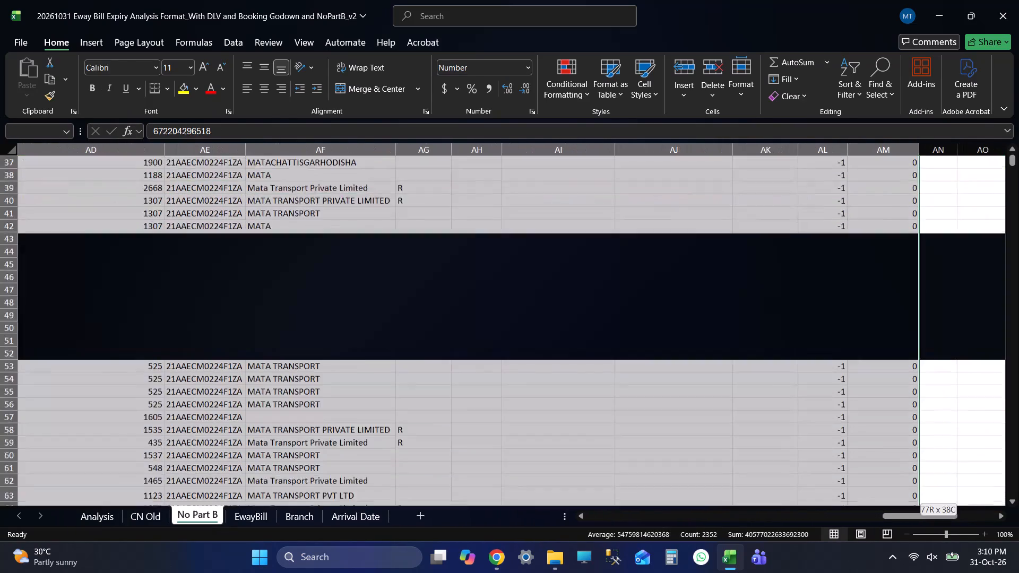
pyautogui.press('Delete')
pyautogui.press('Up')
pyautogui.press('Down')
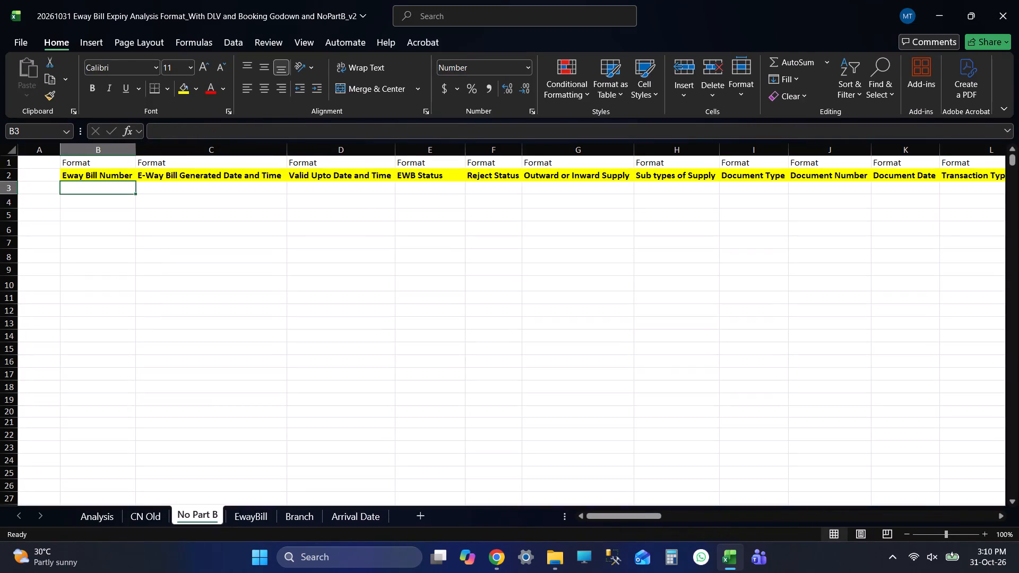
# Select the row 3 headers from WAYBILL Data to Missing in analysis on the EwayBill sheet and turn off their filters.
pyautogui.click(241, 522)
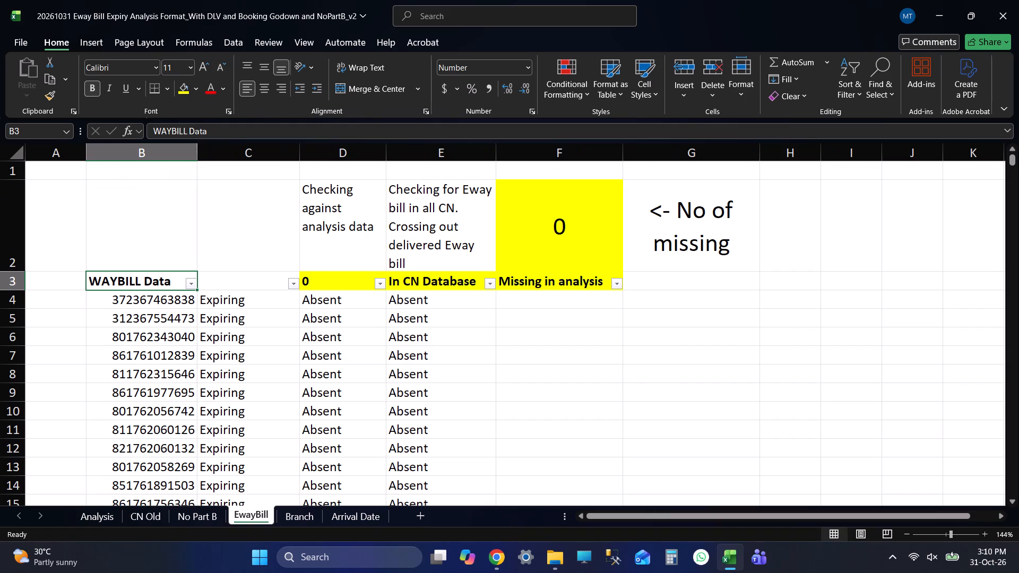
pyautogui.hotkey('ctrl', 'shift', 'Right')
pyautogui.hotkey('ctrl', 'shift', 'Right')
pyautogui.hotkey('ctrl', 'shift', 'l')
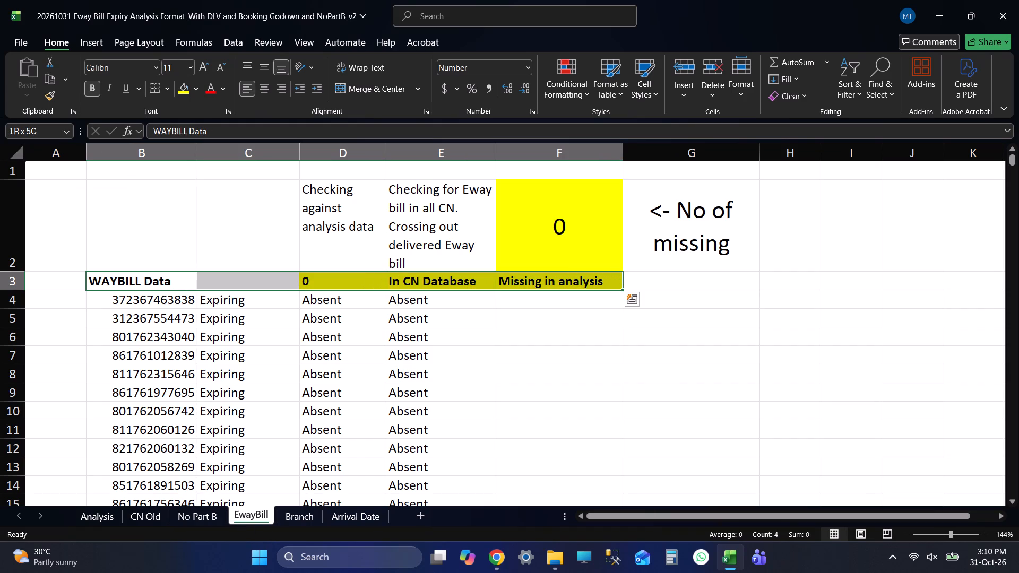
# Clear all the waybill numbers in the WAYBILL Data column of the EwayBill sheet, from cell B4 down.
pyautogui.press('Down')
pyautogui.hotkey('ctrl', 'shift', 'Down')
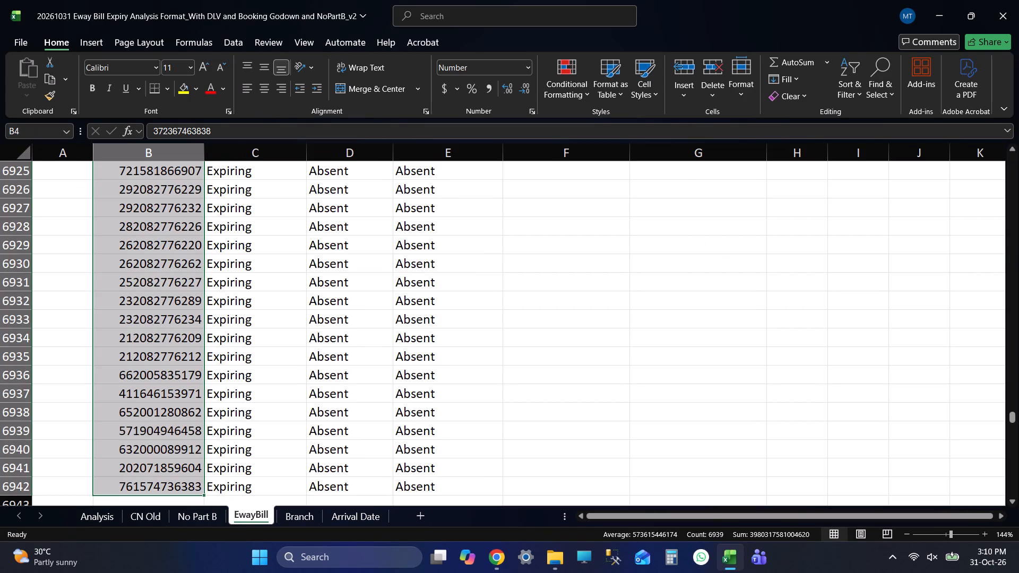
pyautogui.scroll(-3, 582, 339)
pyautogui.press('Delete')
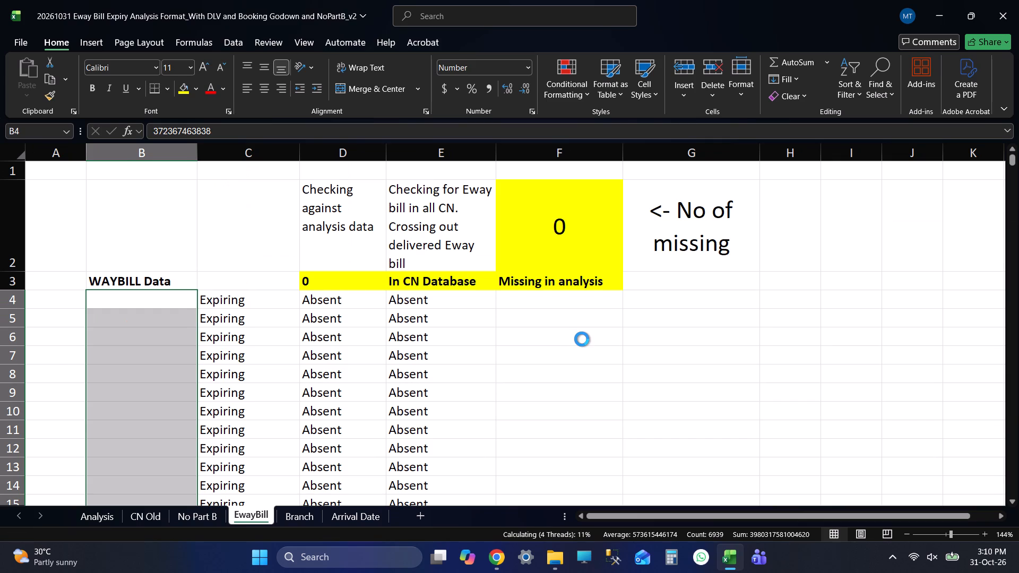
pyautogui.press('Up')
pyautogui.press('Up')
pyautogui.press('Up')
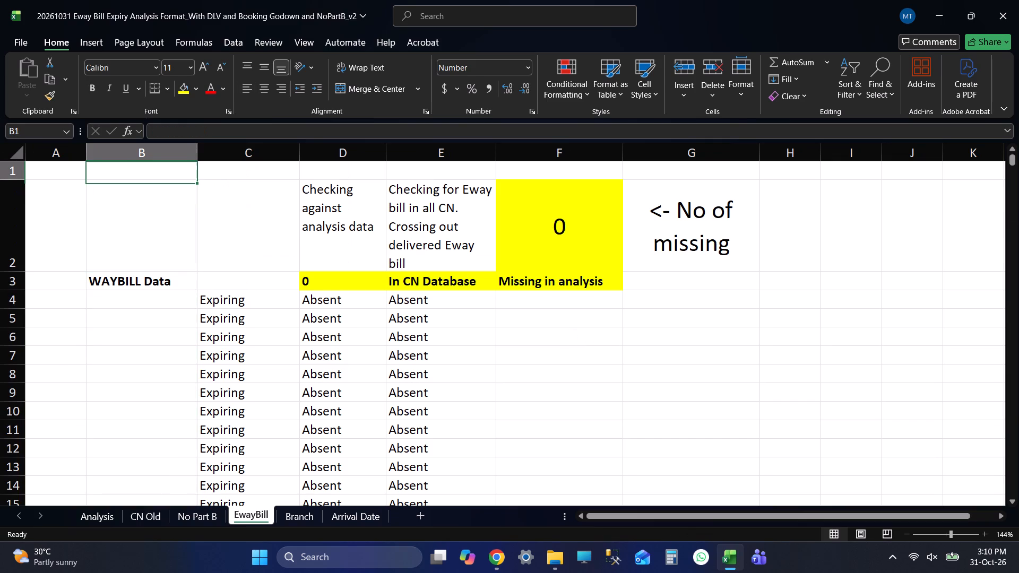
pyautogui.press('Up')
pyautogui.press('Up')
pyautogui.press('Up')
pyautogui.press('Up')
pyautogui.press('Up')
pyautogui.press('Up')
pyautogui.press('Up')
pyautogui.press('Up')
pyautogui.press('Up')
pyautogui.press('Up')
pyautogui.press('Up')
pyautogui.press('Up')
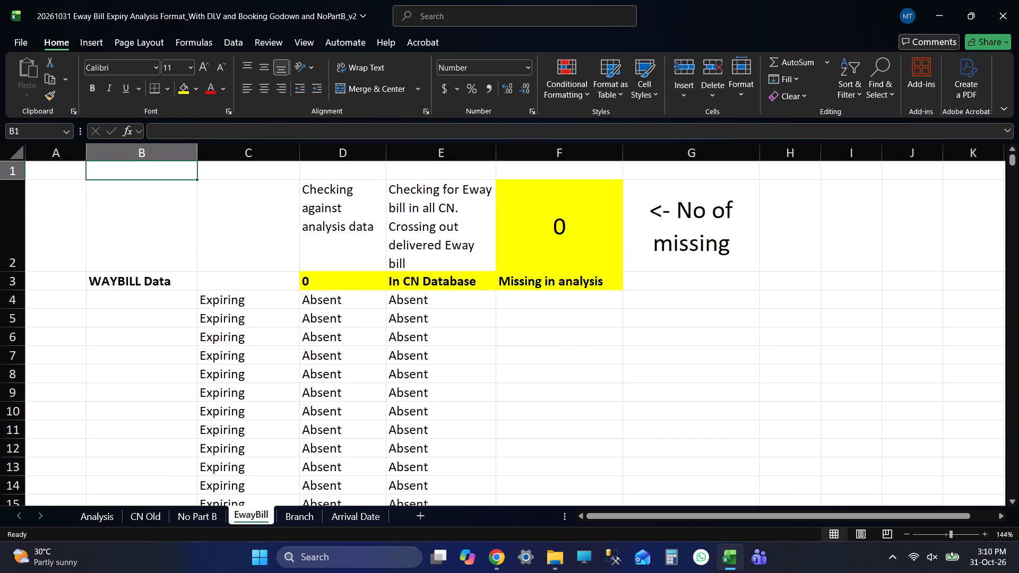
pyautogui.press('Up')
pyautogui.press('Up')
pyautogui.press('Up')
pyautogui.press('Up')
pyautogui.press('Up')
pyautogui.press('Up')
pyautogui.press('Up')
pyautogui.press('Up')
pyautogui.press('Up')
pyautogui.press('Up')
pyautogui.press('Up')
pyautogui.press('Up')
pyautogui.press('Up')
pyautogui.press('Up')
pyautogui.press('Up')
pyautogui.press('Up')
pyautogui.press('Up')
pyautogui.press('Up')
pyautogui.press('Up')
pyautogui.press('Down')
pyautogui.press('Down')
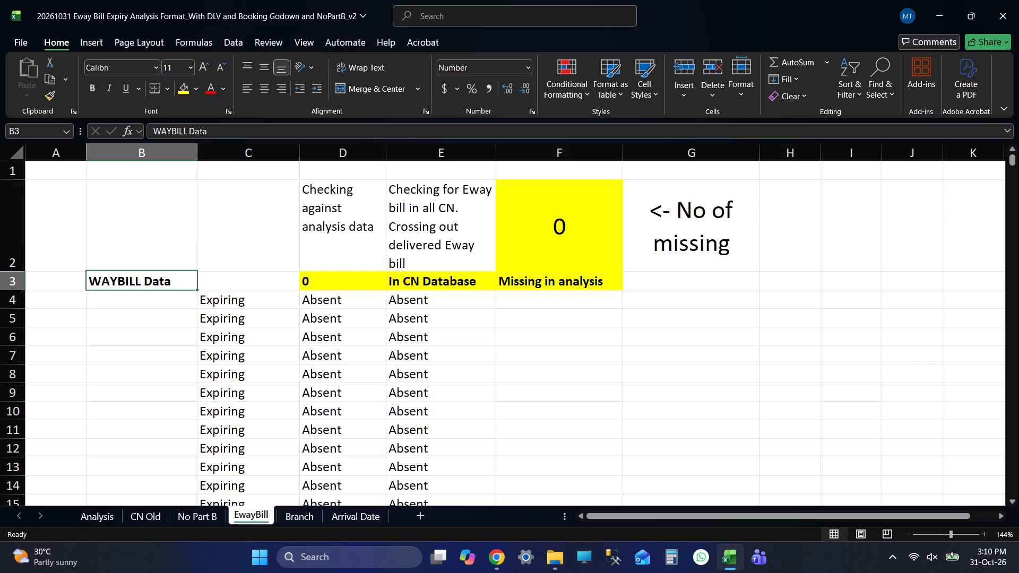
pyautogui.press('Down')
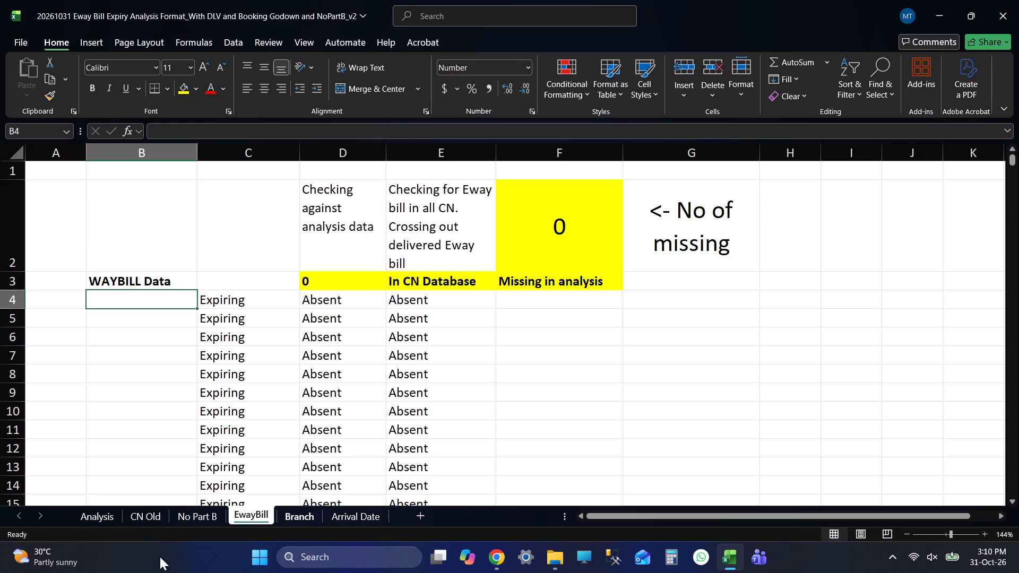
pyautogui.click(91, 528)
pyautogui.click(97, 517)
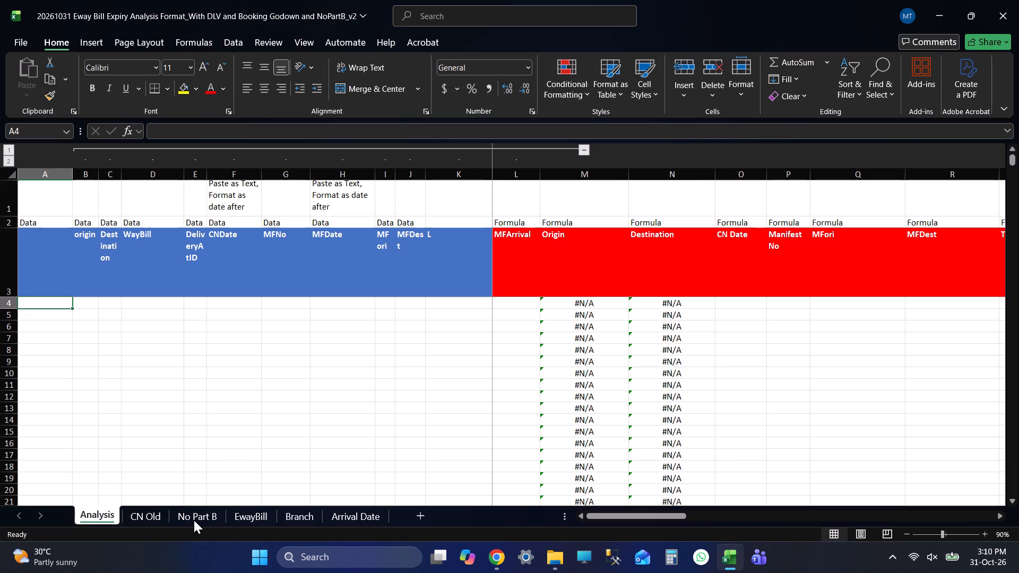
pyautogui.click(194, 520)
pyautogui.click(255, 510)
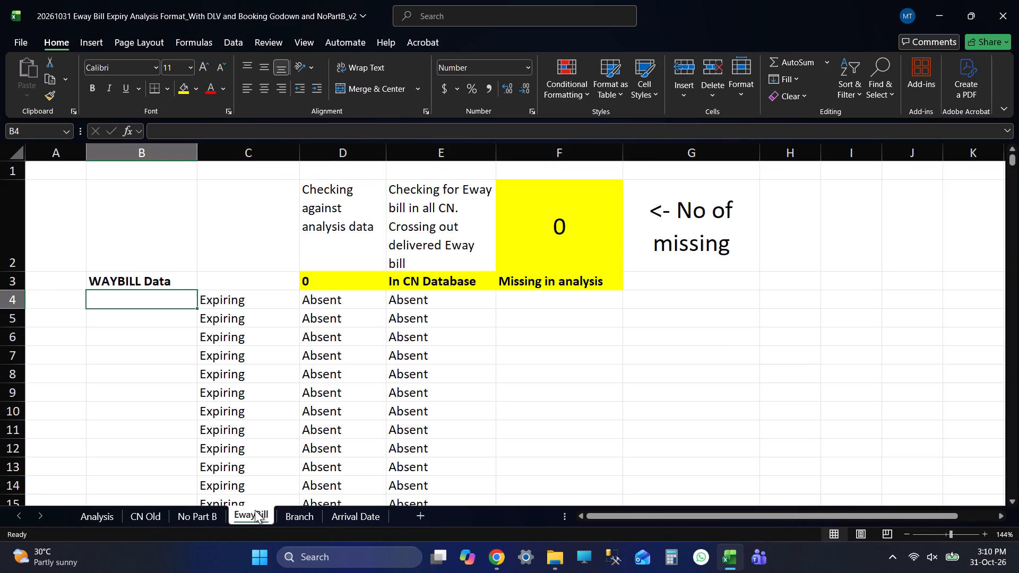
# Clear all the data rows from cell A3 down in the ManifestNumber to ArrivalDate columns of the Arrival Date sheet.
pyautogui.click(347, 517)
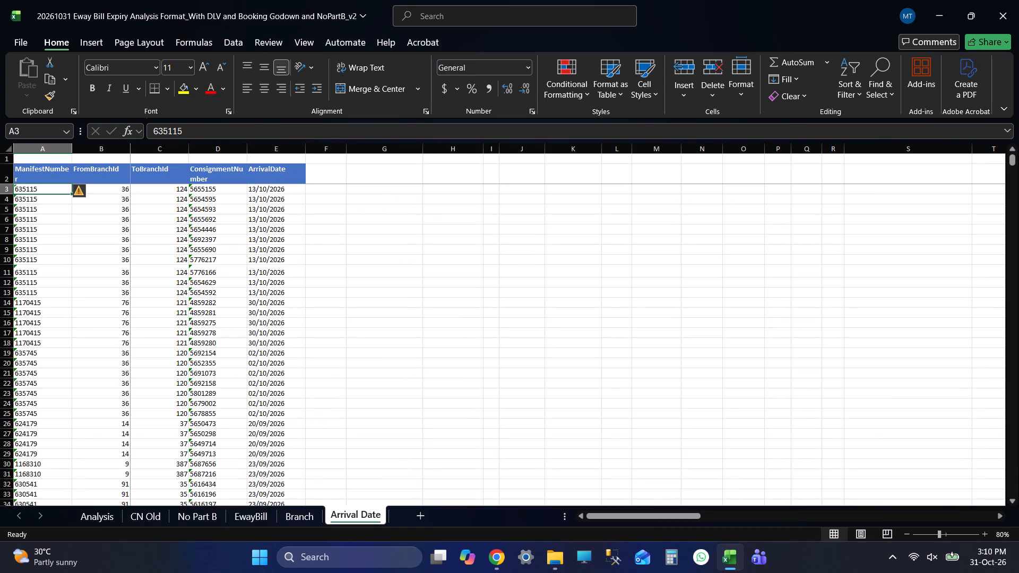
pyautogui.press('Up')
pyautogui.press('Down')
pyautogui.press('Up')
pyautogui.press('Left')
pyautogui.press('Left')
pyautogui.press('Left')
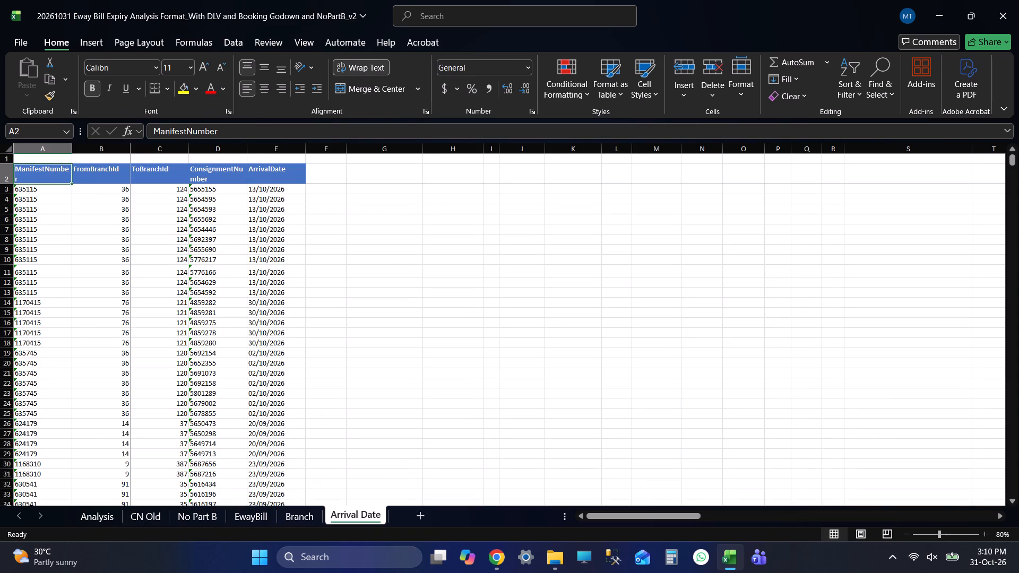
pyautogui.press('Down')
pyautogui.hotkey('ctrl', 'shift', 'Right')
pyautogui.hotkey('ctrl', 'shift', 'Down')
pyautogui.press('Delete')
pyautogui.press('Up')
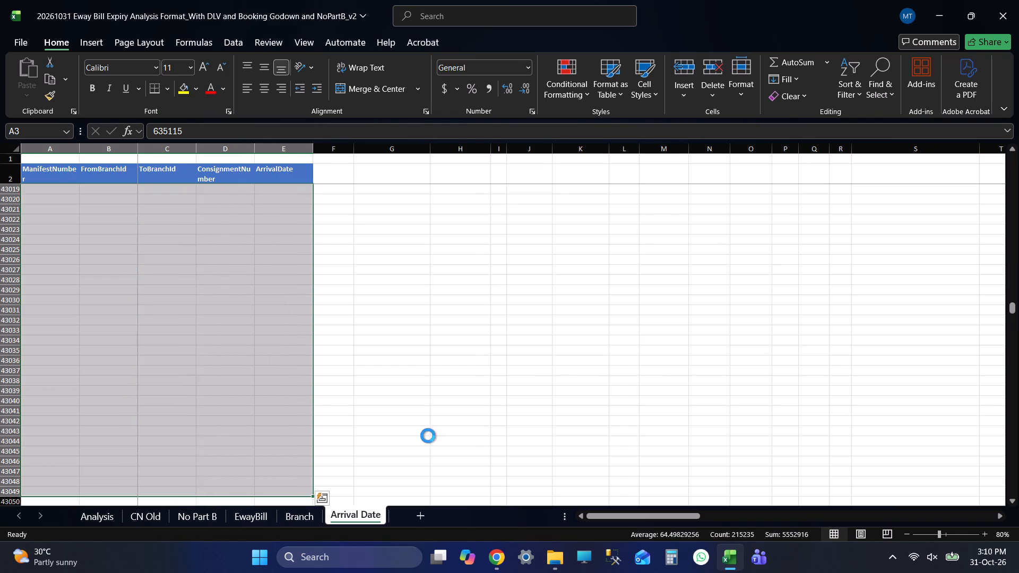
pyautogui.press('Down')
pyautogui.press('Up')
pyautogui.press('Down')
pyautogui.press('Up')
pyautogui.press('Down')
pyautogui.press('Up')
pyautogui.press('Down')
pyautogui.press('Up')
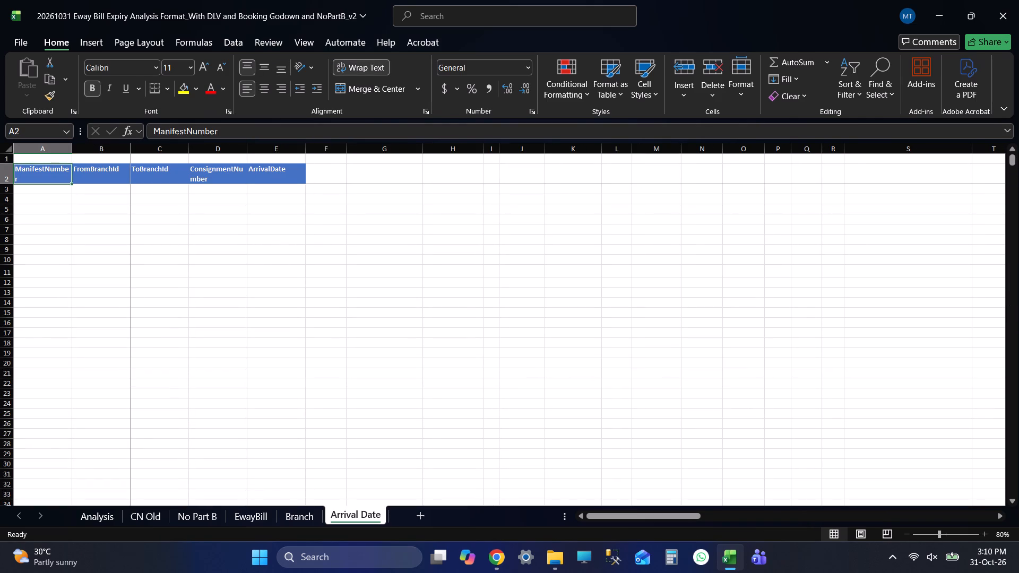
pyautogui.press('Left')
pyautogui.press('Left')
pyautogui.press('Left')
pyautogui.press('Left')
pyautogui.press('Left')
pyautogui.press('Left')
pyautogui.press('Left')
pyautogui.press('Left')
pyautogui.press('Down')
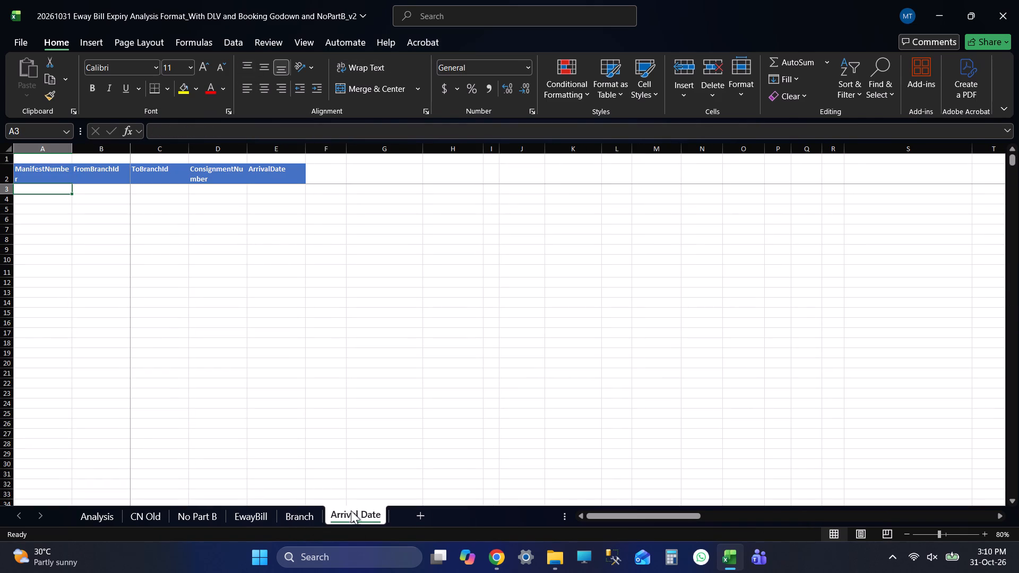
# Return to the Analysis sheet and save the 20261031 Eway Bill Expiry Analysis workbook.
pyautogui.click(255, 524)
pyautogui.click(192, 520)
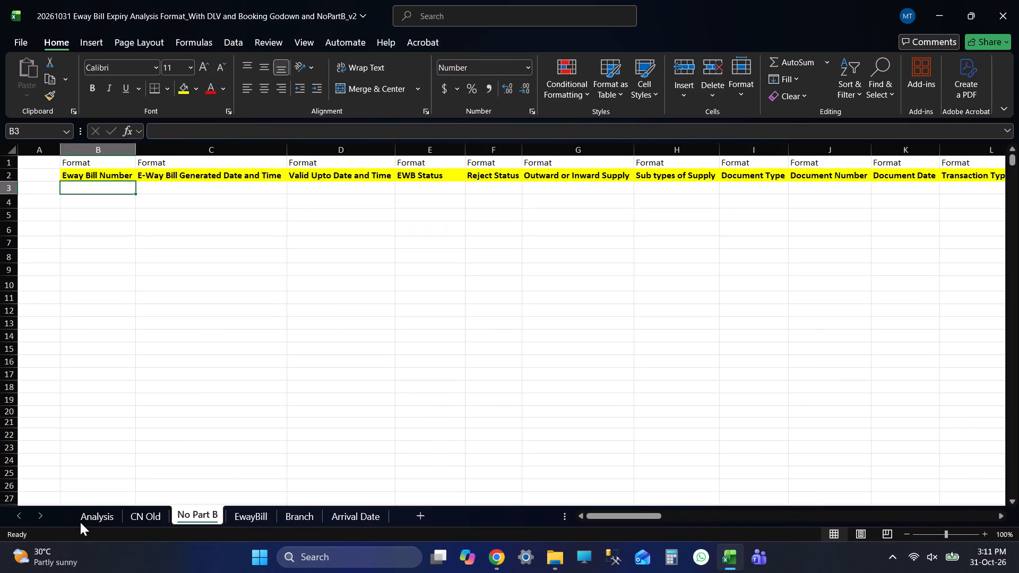
pyautogui.click(97, 511)
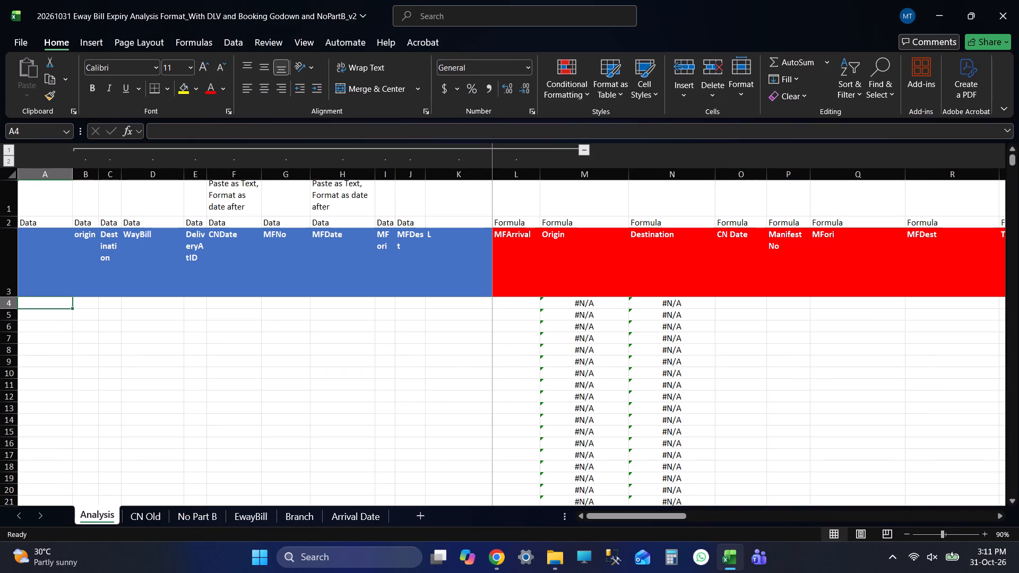
pyautogui.hotkey('ctrl', 's')
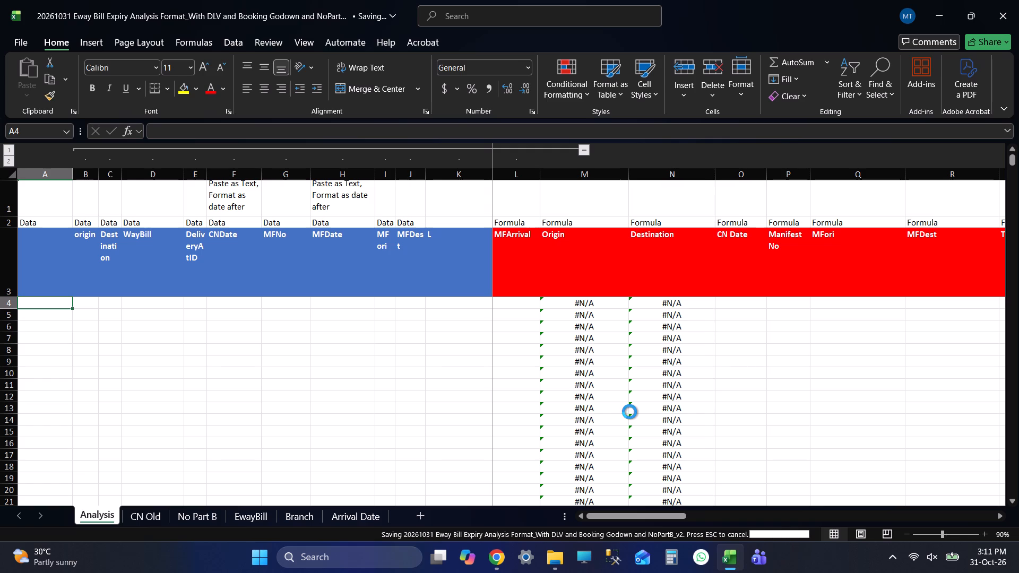
# Switch to File Explorer and close the Formats folder window.
pyautogui.hotkey('alt', 'Tab')
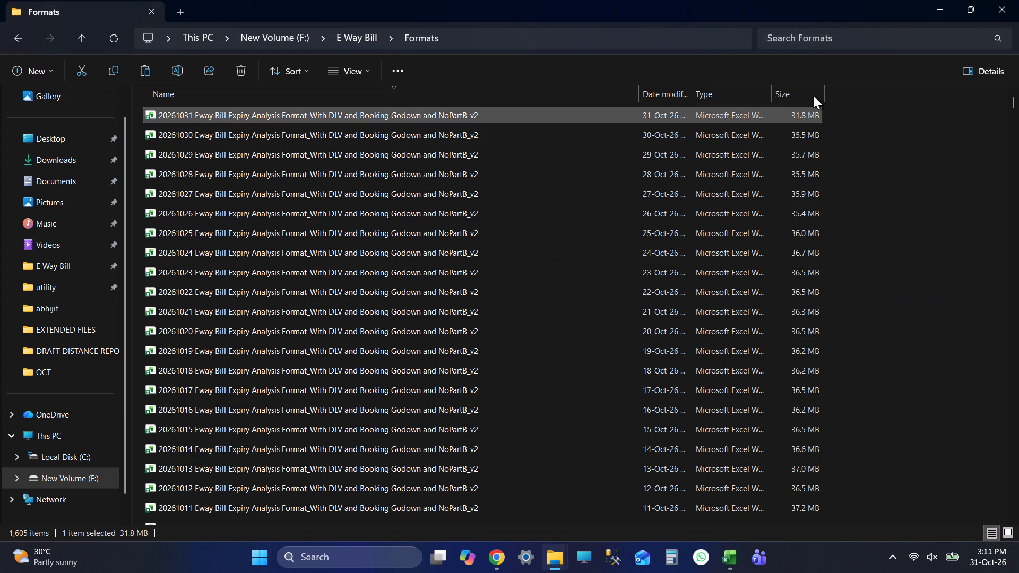
pyautogui.click(1018, 0)
# Refresh the 20261031 Data (P) folder in File Explorer and open the TOPAY workbook from it in Excel.
pyautogui.hotkey('alt', 'Tab')
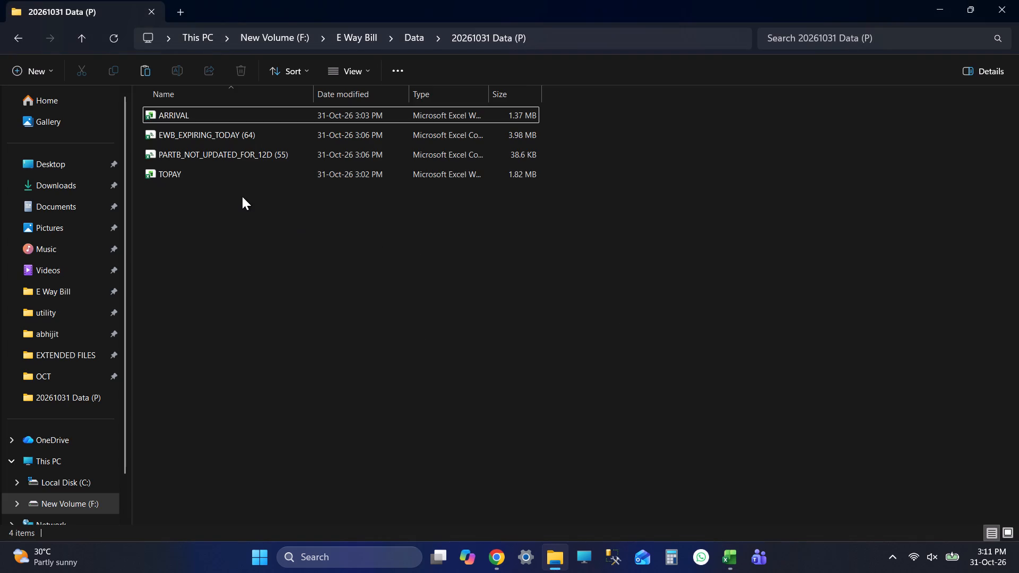
pyautogui.rightClick(285, 239)
pyautogui.click(349, 465)
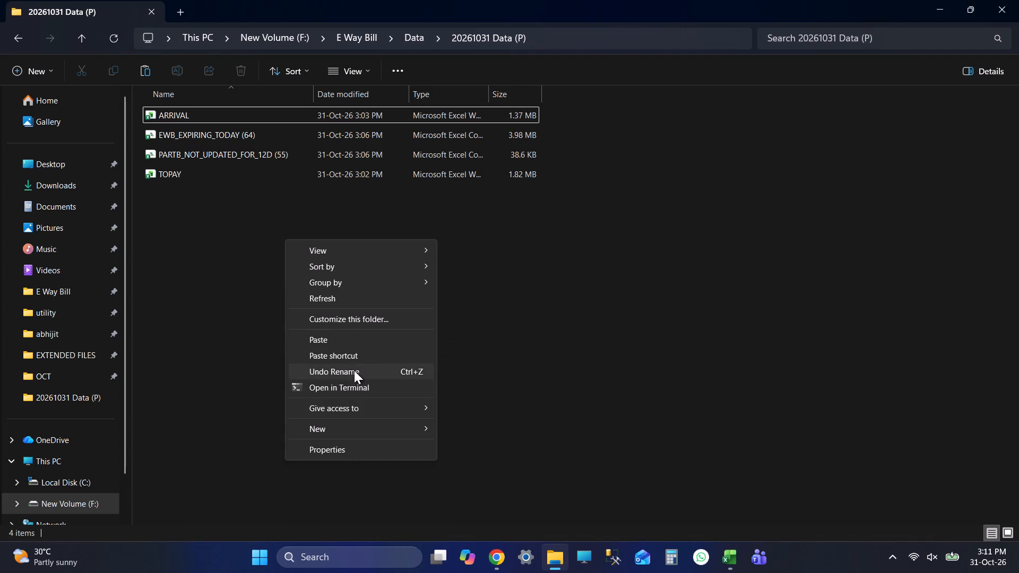
pyautogui.click(350, 299)
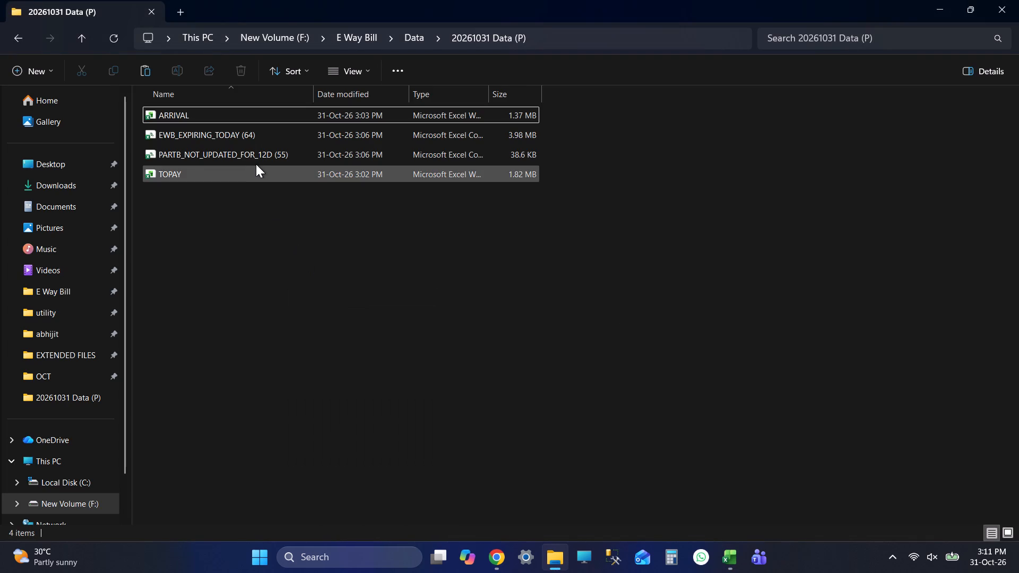
pyautogui.doubleClick(244, 168)
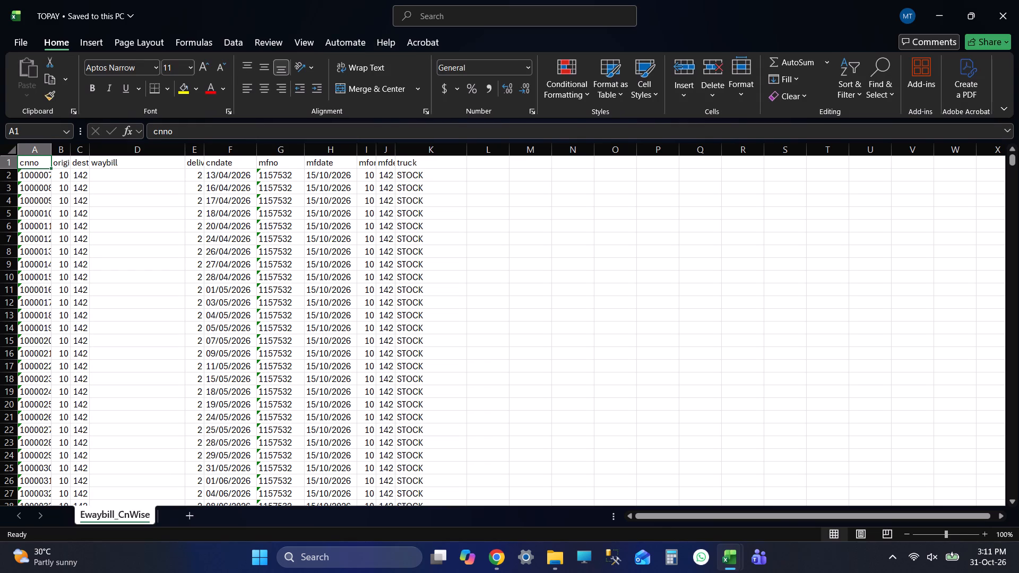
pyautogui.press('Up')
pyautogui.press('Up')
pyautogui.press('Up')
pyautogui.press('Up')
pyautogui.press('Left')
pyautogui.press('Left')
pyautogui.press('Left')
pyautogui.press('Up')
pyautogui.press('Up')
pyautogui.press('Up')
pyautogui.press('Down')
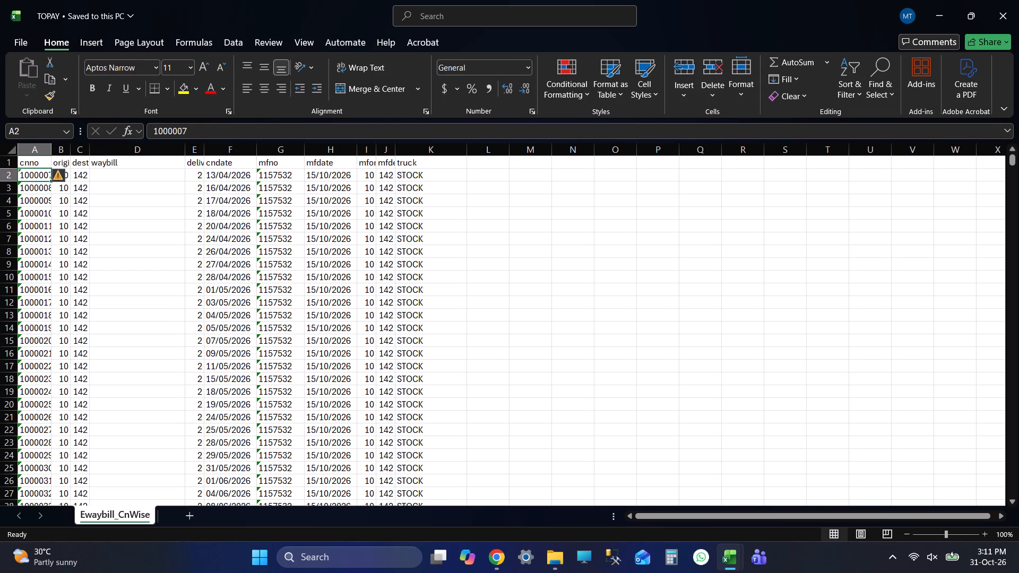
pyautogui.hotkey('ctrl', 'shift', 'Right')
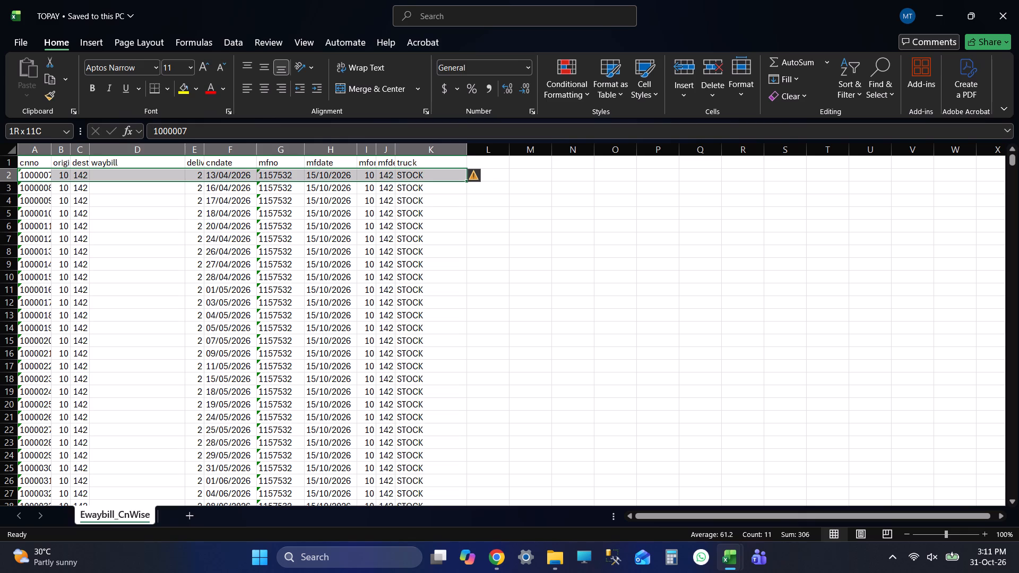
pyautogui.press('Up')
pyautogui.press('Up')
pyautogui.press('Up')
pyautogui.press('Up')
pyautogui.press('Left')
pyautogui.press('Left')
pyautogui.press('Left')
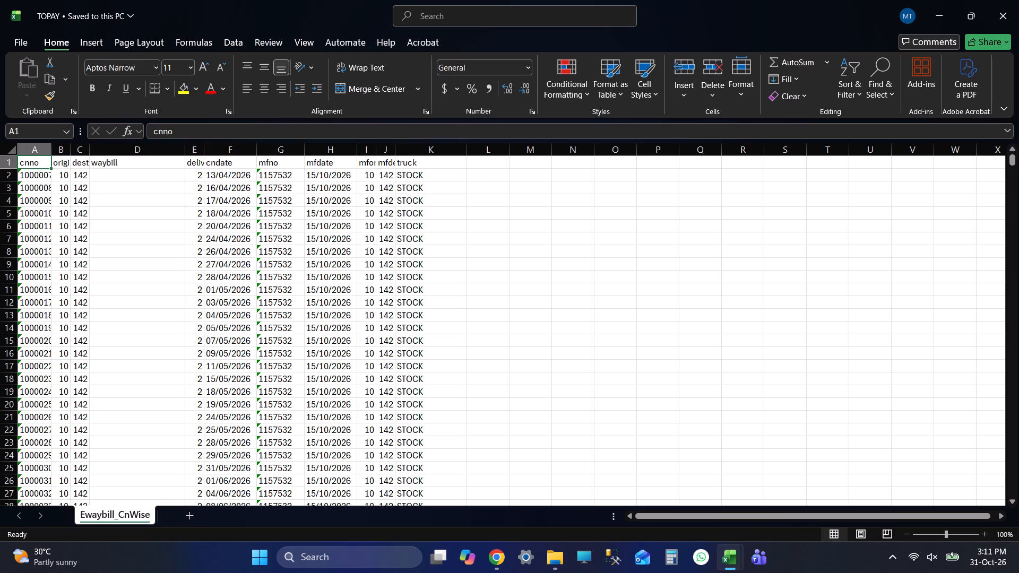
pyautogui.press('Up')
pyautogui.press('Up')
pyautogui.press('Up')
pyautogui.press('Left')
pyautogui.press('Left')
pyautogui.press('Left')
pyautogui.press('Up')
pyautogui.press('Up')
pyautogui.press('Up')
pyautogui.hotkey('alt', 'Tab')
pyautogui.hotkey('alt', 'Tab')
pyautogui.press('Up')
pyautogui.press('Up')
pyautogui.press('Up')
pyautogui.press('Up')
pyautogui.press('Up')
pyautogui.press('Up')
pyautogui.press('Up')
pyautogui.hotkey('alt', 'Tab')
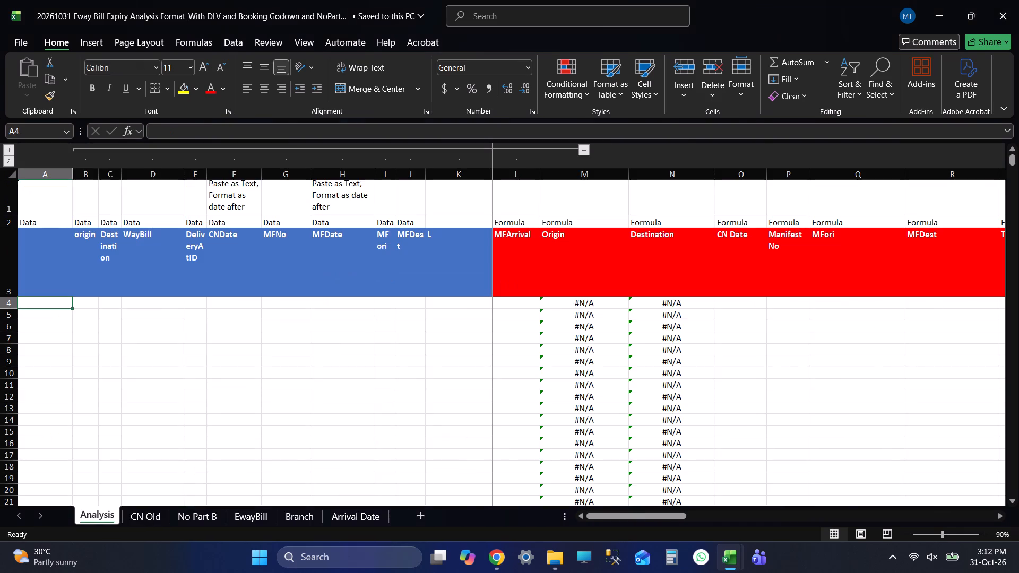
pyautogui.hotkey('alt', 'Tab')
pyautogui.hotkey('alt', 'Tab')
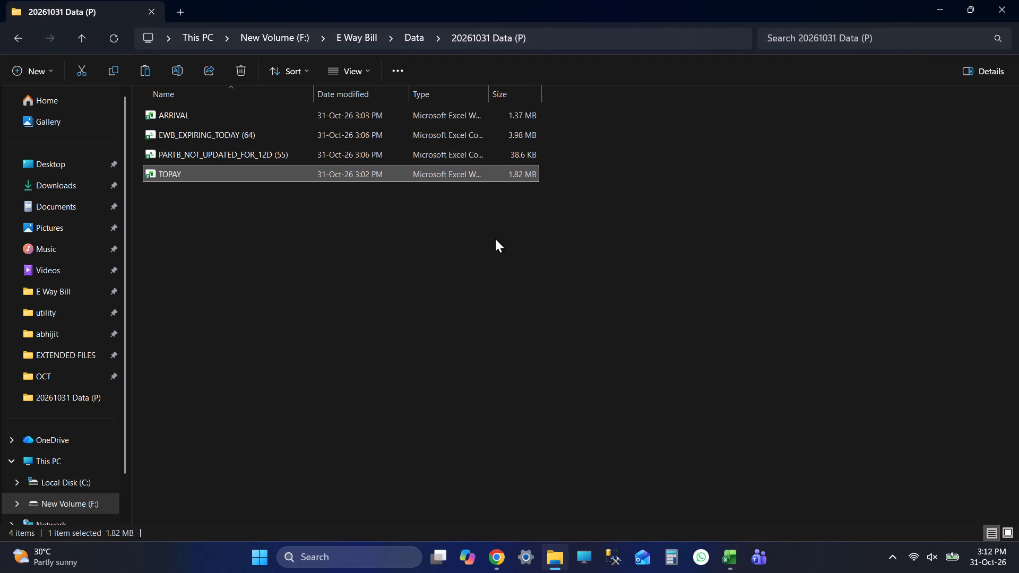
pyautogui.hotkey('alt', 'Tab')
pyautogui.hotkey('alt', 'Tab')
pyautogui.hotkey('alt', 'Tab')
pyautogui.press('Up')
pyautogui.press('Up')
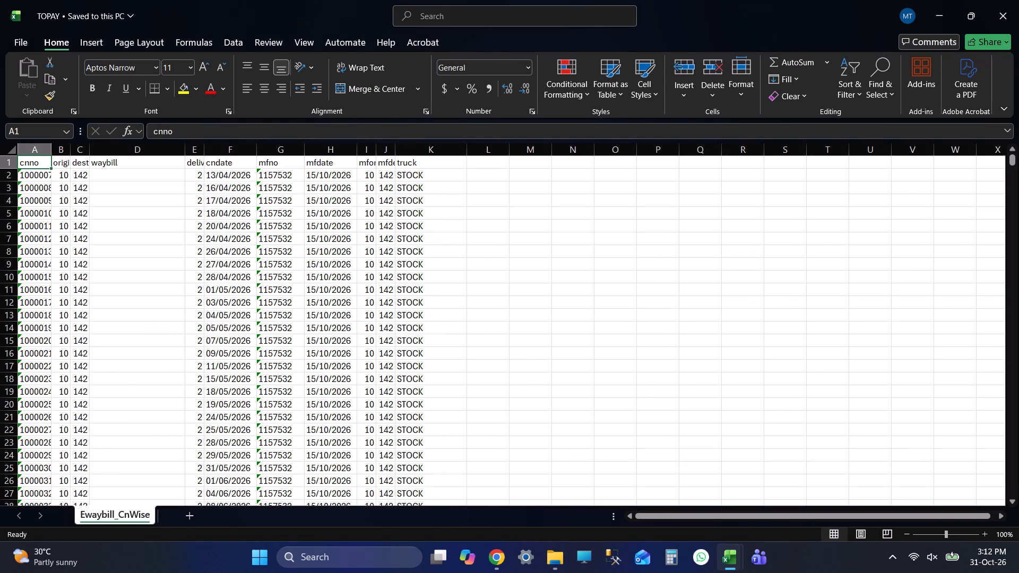
# Copy all TOPAY data rows from cell A2 across to the truck column and paste them at A4 of the Analysis sheet.
pyautogui.press('Up')
pyautogui.press('Up')
pyautogui.press('Left')
pyautogui.press('Left')
pyautogui.press('Down')
pyautogui.hotkey('ctrl', 'shift', 'Right')
pyautogui.hotkey('ctrl', 'shift', 'Down')
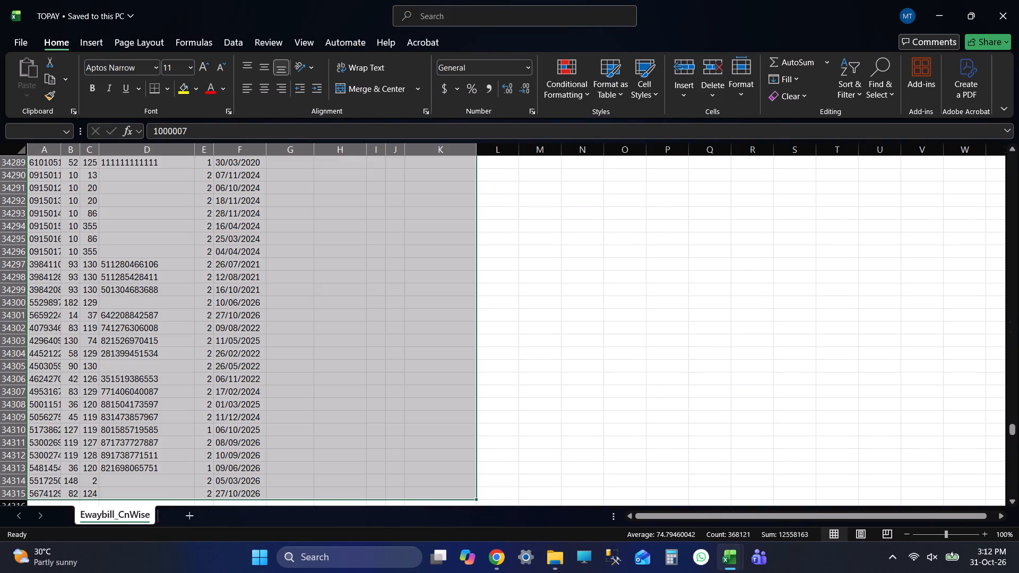
pyautogui.hotkey('ctrl', 'c')
pyautogui.hotkey('ctrl', 'c')
pyautogui.hotkey('ctrl', 'c')
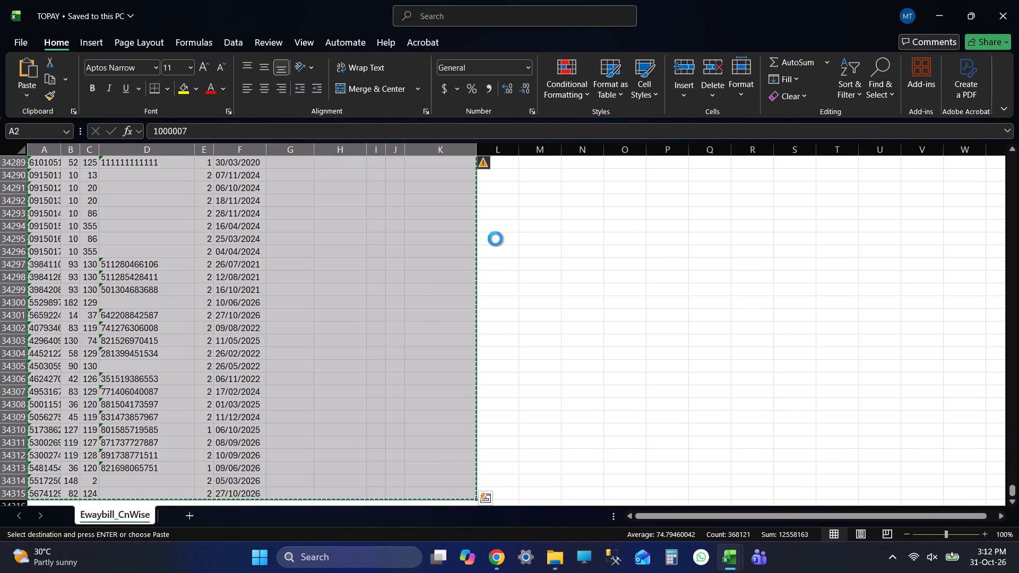
pyautogui.hotkey('ctrl', 'c')
pyautogui.hotkey('ctrl', 'c')
pyautogui.hotkey('alt', 'Tab')
pyautogui.press('Up')
pyautogui.press('Down')
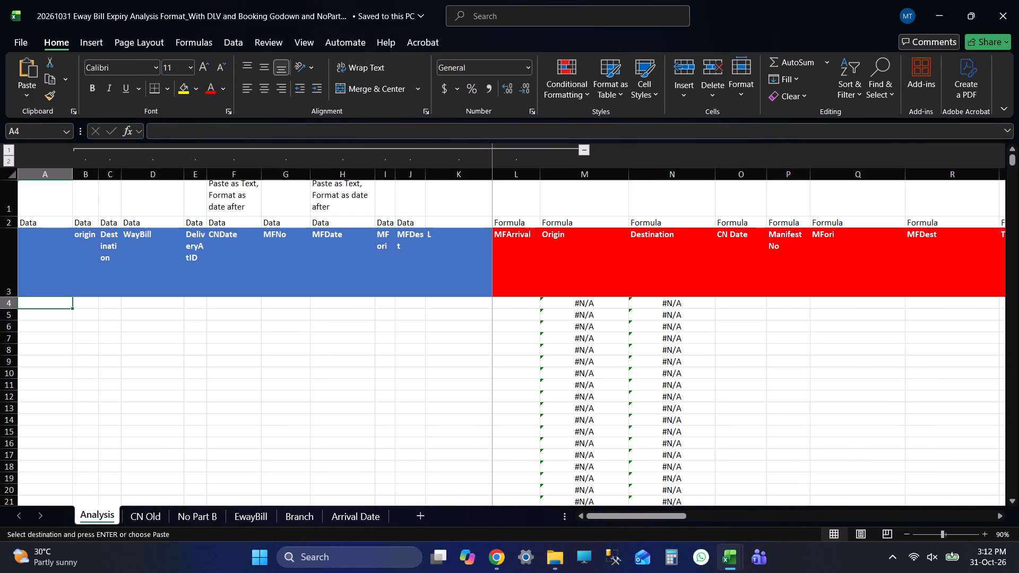
pyautogui.hotkey('ctrl', 'v')
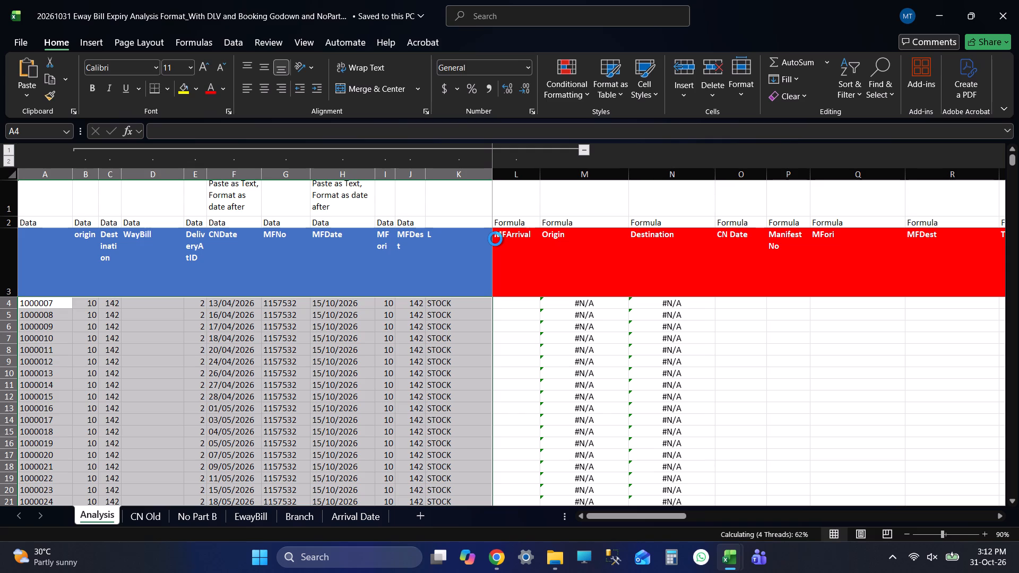
# Compare the last data row of the TOPAY workbook with the last row pasted into the Analysis sheet.
pyautogui.press('Up')
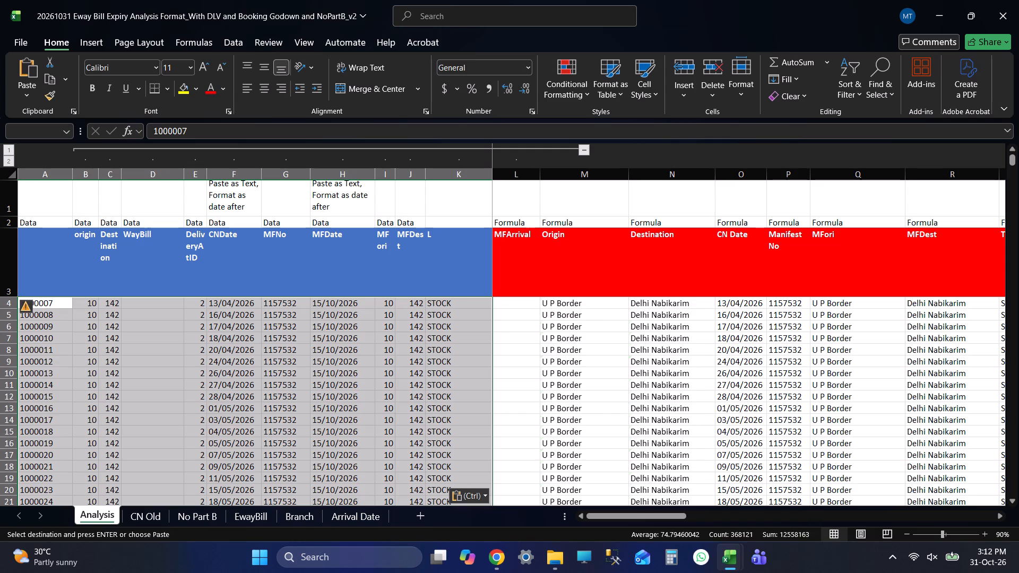
pyautogui.press('Down')
pyautogui.press('Up')
pyautogui.press('Down')
pyautogui.press('Up')
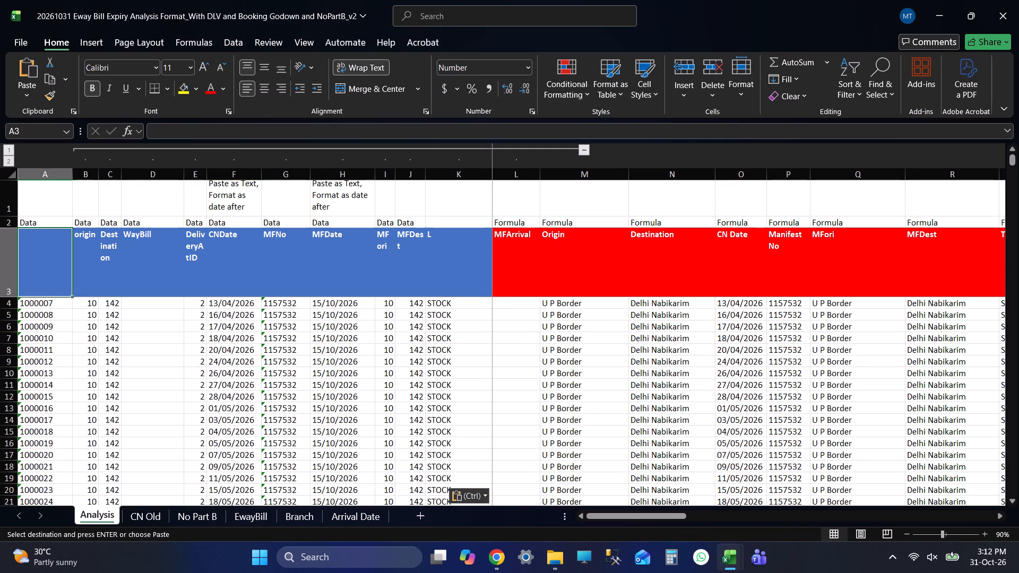
pyautogui.press('Down')
pyautogui.press('Up')
pyautogui.press('Left')
pyautogui.press('Left')
pyautogui.press('Left')
pyautogui.press('Left')
pyautogui.press('Down')
pyautogui.hotkey('alt', 'Tab')
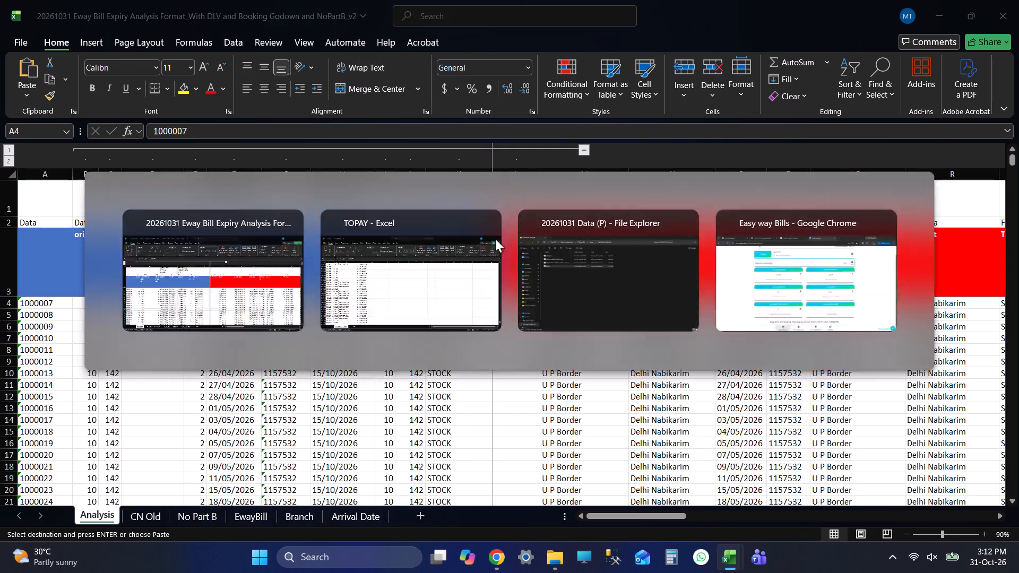
pyautogui.hotkey('ctrl', 'Up')
pyautogui.press('Up')
pyautogui.press('Down')
pyautogui.hotkey('ctrl', 'Down')
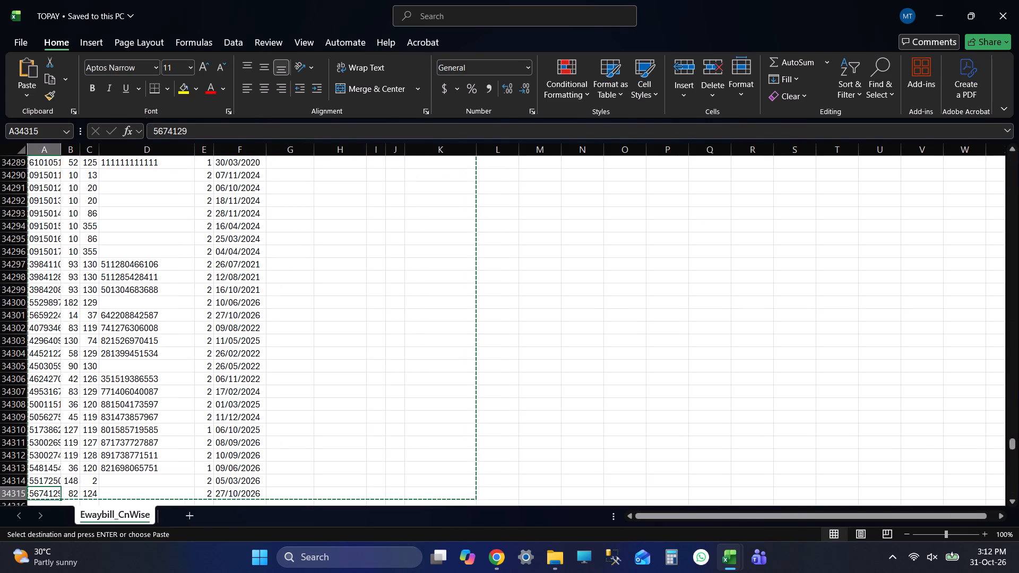
pyautogui.hotkey('alt', 'Tab')
pyautogui.hotkey('ctrl', 'Down')
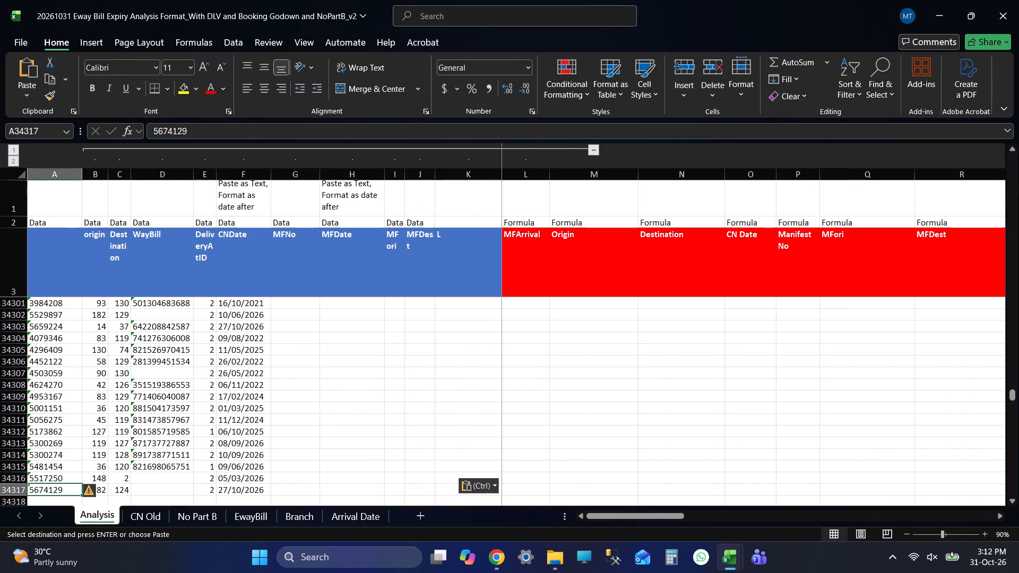
# Close the TOPAY workbook and return to the Analysis sheet of the Eway Bill Expiry Analysis workbook.
pyautogui.hotkey('alt', 'Tab')
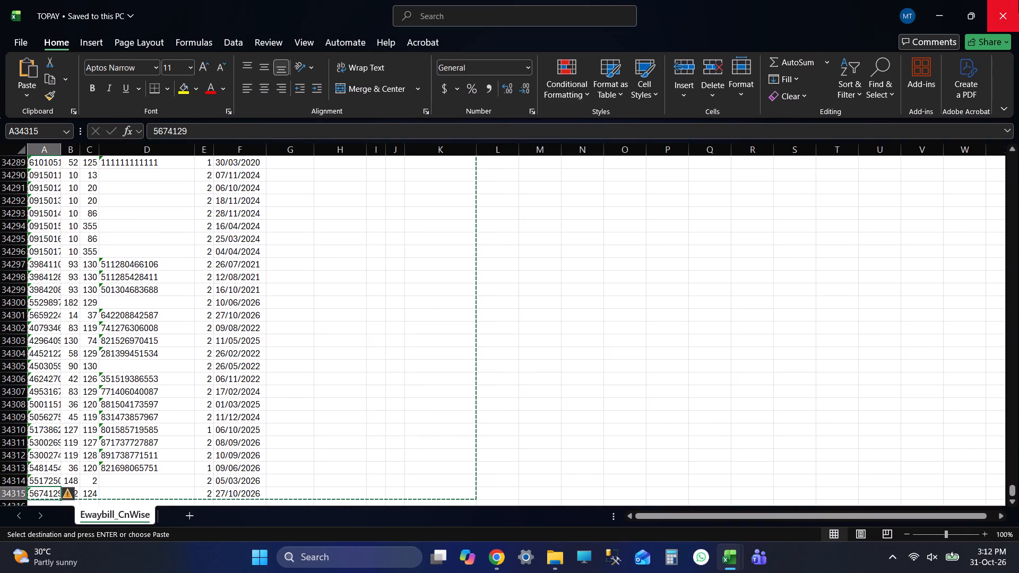
pyautogui.click(1018, 0)
pyautogui.click(539, 334)
# Examine the start and end of the pasted data in column A of the Analysis sheet.
pyautogui.scroll(-3, 487, 398)
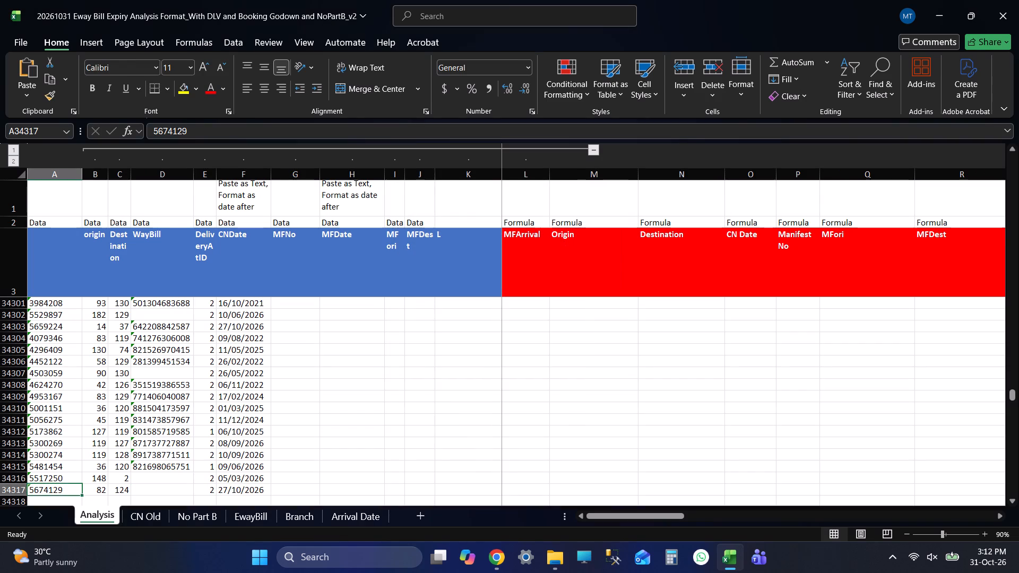
pyautogui.scroll(-1, 201, 456)
pyautogui.click(45, 407)
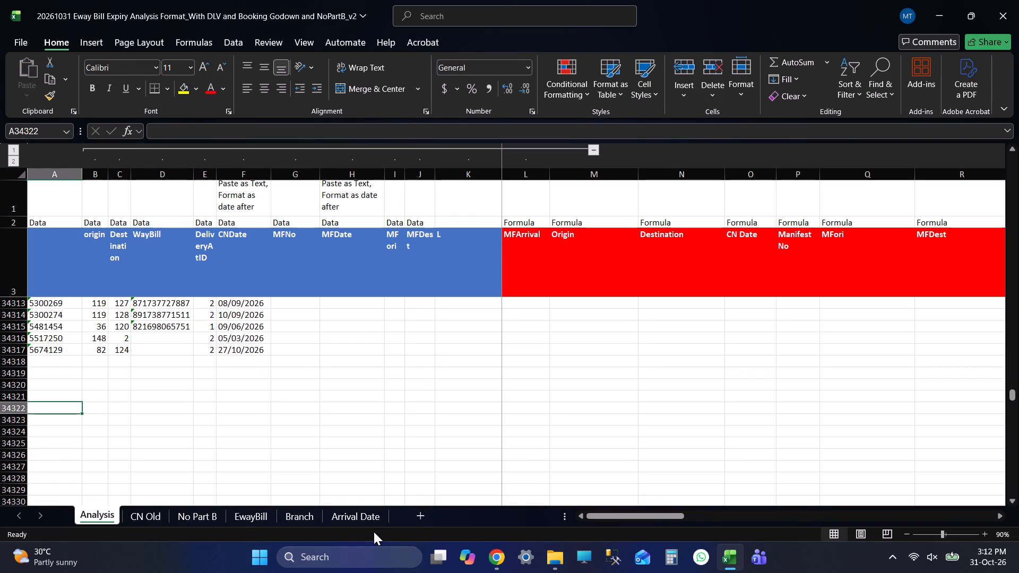
pyautogui.hotkey('ctrl', 'Up')
pyautogui.hotkey('ctrl', 'Up')
pyautogui.press('Down')
pyautogui.press('Down')
pyautogui.press('Down')
pyautogui.press('Down')
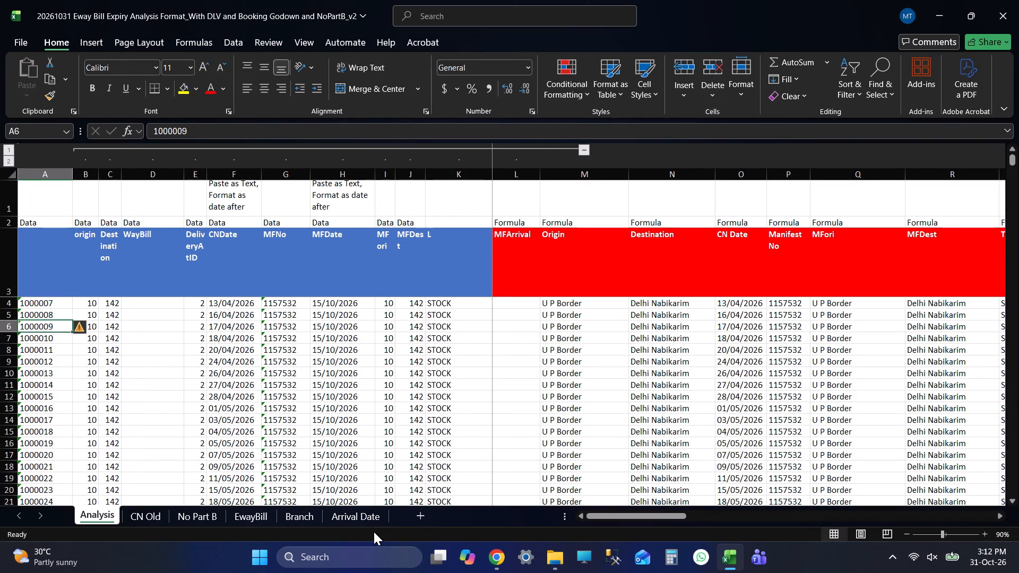
pyautogui.press('Down')
pyautogui.press('Down')
pyautogui.hotkey('ctrl', 'Down')
pyautogui.press('Down')
pyautogui.press('Down')
pyautogui.press('Down')
pyautogui.hotkey('ctrl', 'Up')
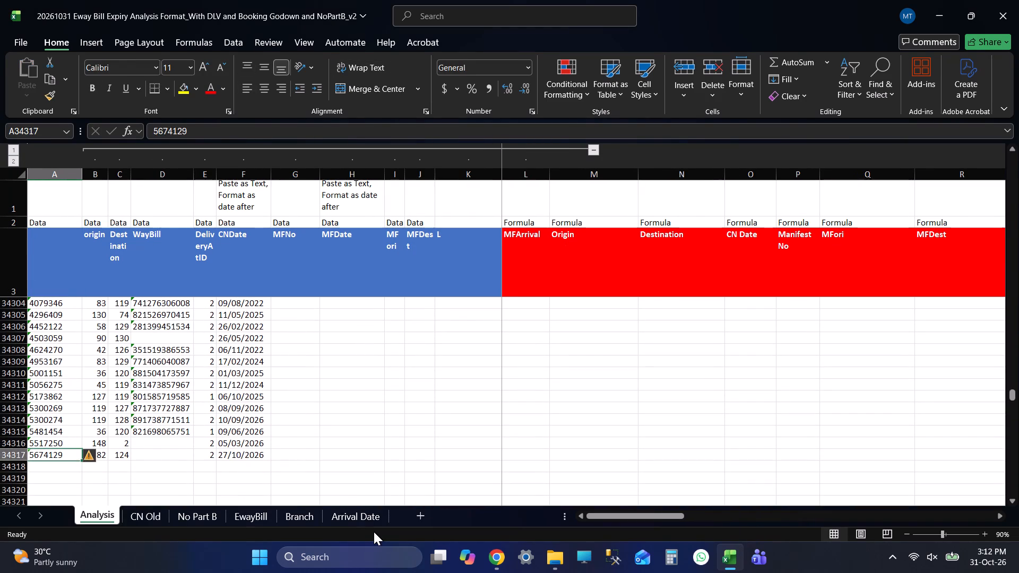
# Fill the formulas of row 34063, columns L to AW, down to the last data row of the Analysis sheet.
pyautogui.hotkey('ctrl', 'Up')
pyautogui.press('Down')
pyautogui.press('Right')
pyautogui.press('Right')
pyautogui.press('Right')
pyautogui.press('Right')
pyautogui.press('Right')
pyautogui.press('Right')
pyautogui.press('Right')
pyautogui.press('Right')
pyautogui.press('Right')
pyautogui.press('Right')
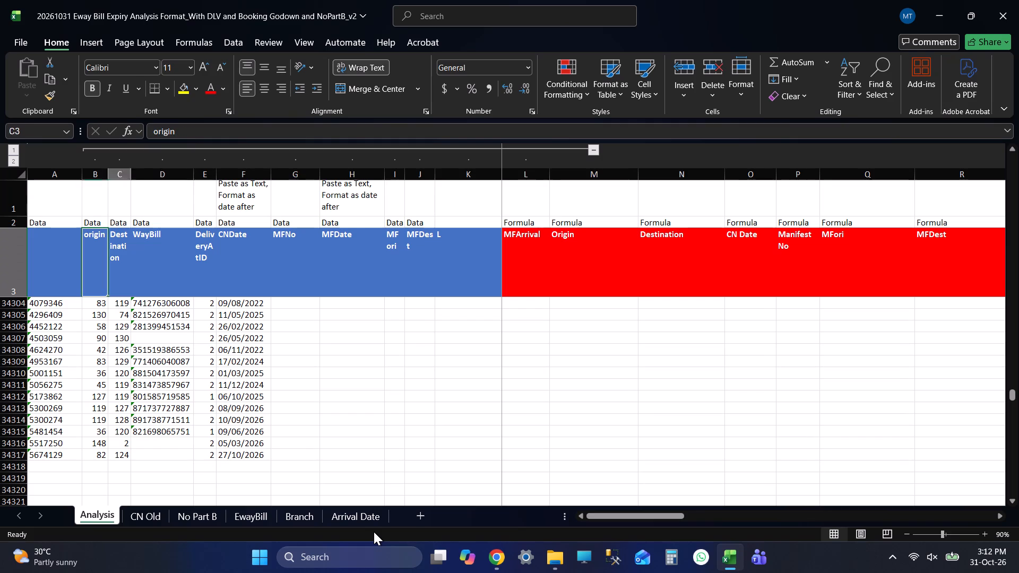
pyautogui.press('Right')
pyautogui.press('Right')
pyautogui.press('Down')
pyautogui.hotkey('ctrl', 'Down')
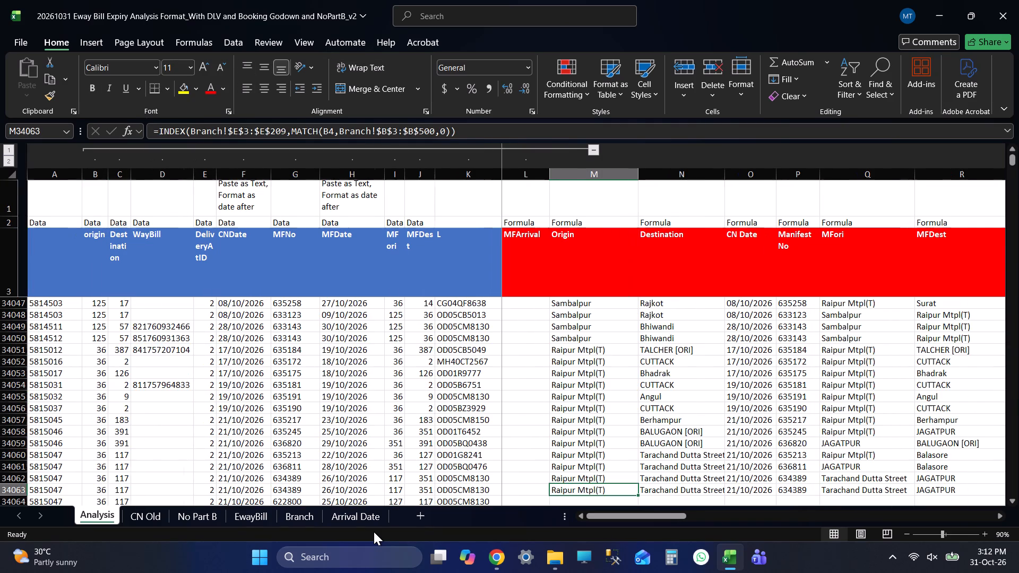
pyautogui.press('Left')
pyautogui.hotkey('ctrl', 'shift', 'Right')
pyautogui.hotkey('ctrl', 'shift', 'Right')
pyautogui.hotkey('ctrl', 'shift', 'Right')
pyautogui.hotkey('ctrl', 'shift', 'Right')
pyautogui.hotkey('ctrl', 'shift', 'Right')
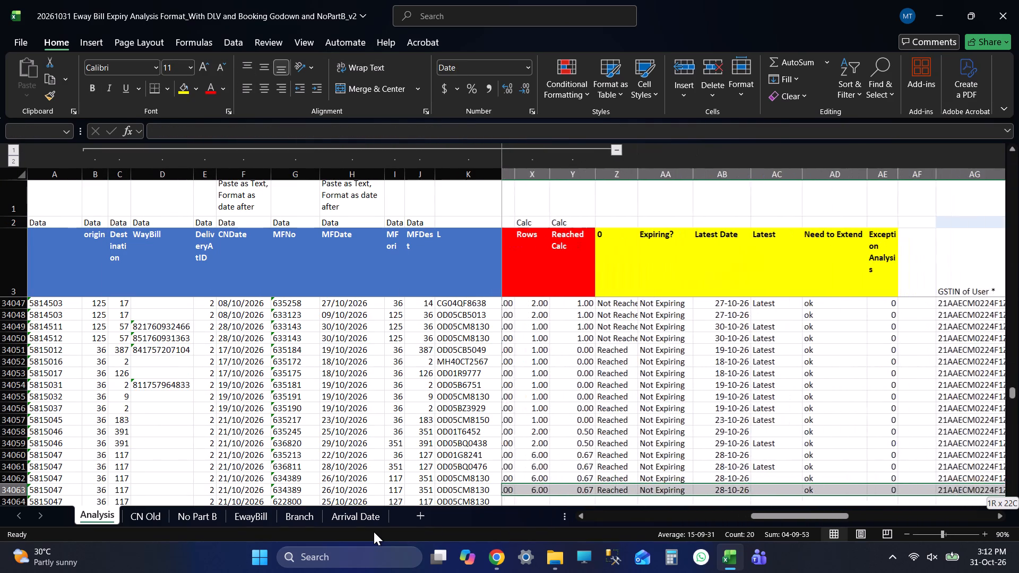
pyautogui.hotkey('ctrl', 'shift', 'Right')
pyautogui.hotkey('ctrl', 'shift', 'Right')
pyautogui.hotkey('ctrl', 'shift', 'Right')
pyautogui.hotkey('ctrl', 'shift', 'Right')
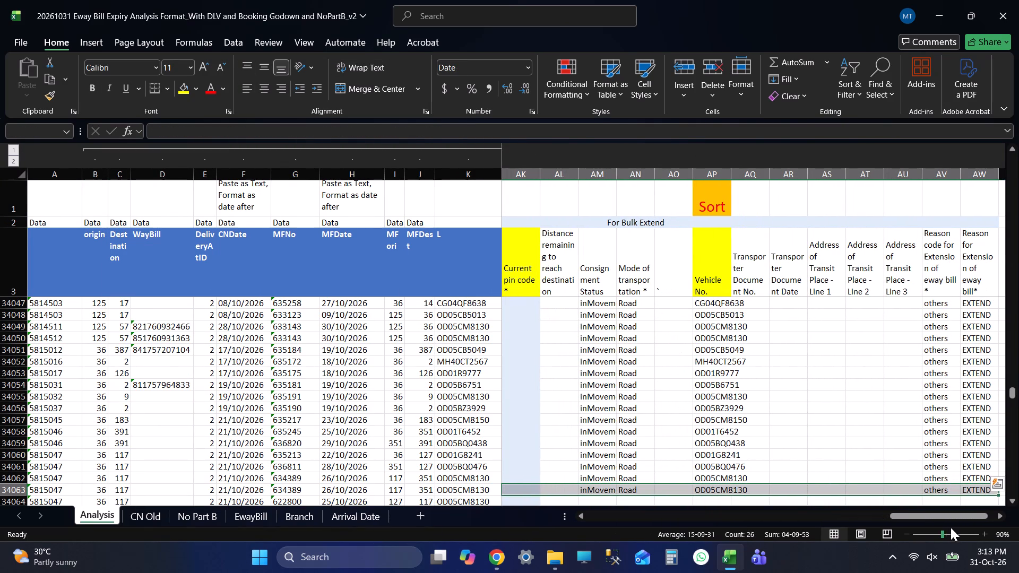
pyautogui.moveTo(931, 515); pyautogui.dragTo(986, 518)
pyautogui.scroll(-1, 897, 379)
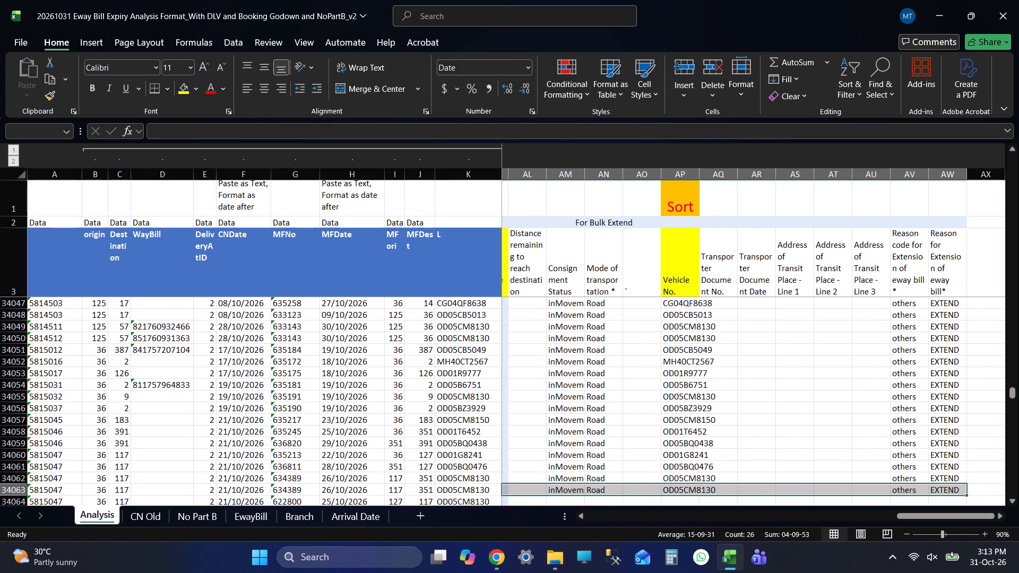
pyautogui.scroll(-2, 896, 379)
pyautogui.doubleClick(966, 389)
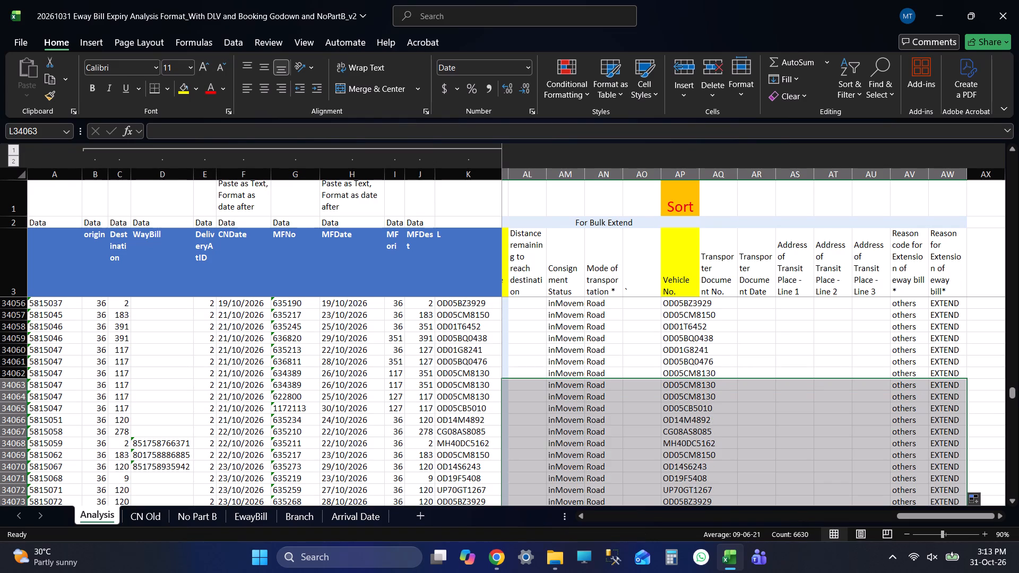
# Check the filled formulas across the Analysis sheet and down to the last data row in the Origin column.
pyautogui.click(693, 396)
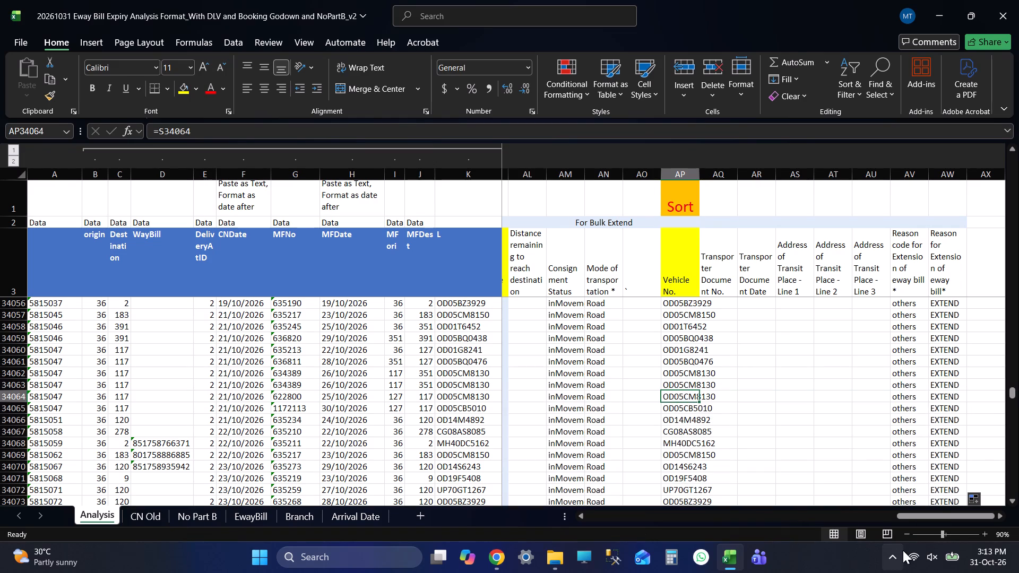
pyautogui.hotkey('ctrl', 'Left')
pyautogui.hotkey('ctrl', 'Left')
pyautogui.hotkey('ctrl', 'Left')
pyautogui.hotkey('ctrl', 'Left')
pyautogui.hotkey('ctrl', 'Left')
pyautogui.hotkey('ctrl', 'Left')
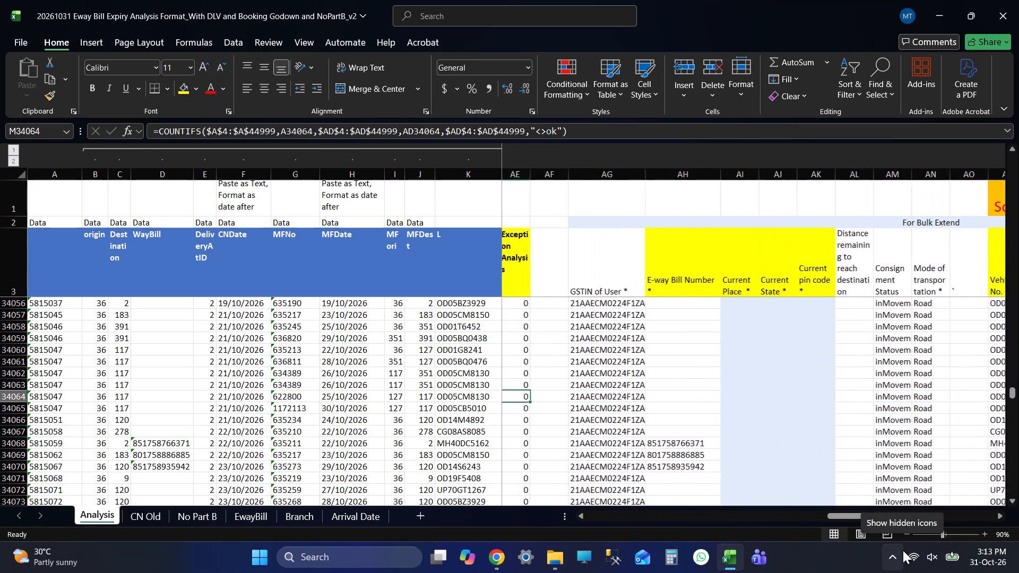
pyautogui.hotkey('ctrl', 'Left')
pyautogui.hotkey('ctrl', 'Left')
pyautogui.hotkey('ctrl', 'Left')
pyautogui.hotkey('ctrl', 'Left')
pyautogui.press('Right')
pyautogui.press('Right')
pyautogui.press('Right')
pyautogui.press('Right')
pyautogui.press('Right')
pyautogui.press('Right')
pyautogui.press('Right')
pyautogui.press('Right')
pyautogui.press('Right')
pyautogui.press('Right')
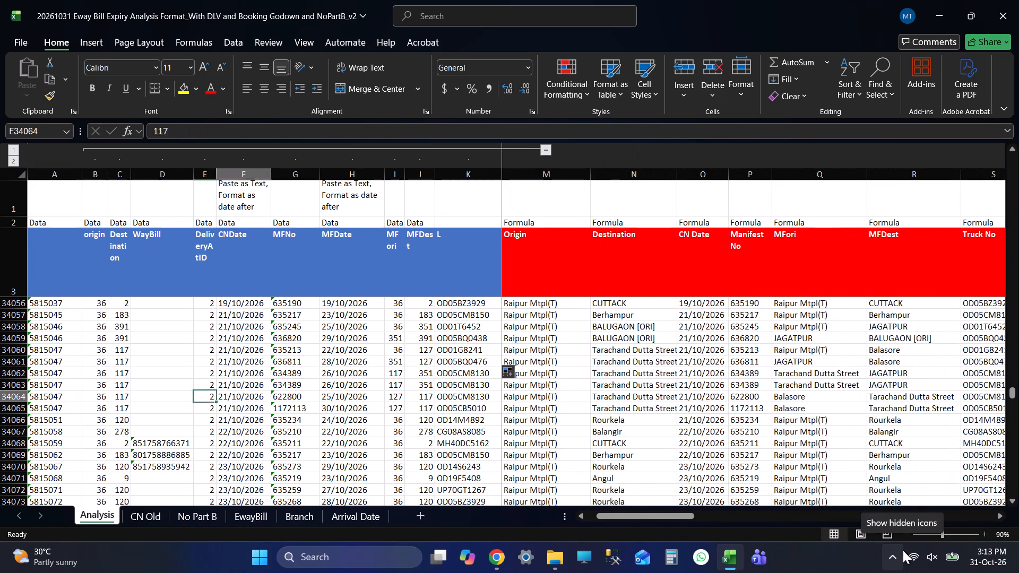
pyautogui.press('Right')
pyautogui.press('Right')
pyautogui.hotkey('ctrl', 'Down')
pyautogui.press('Down')
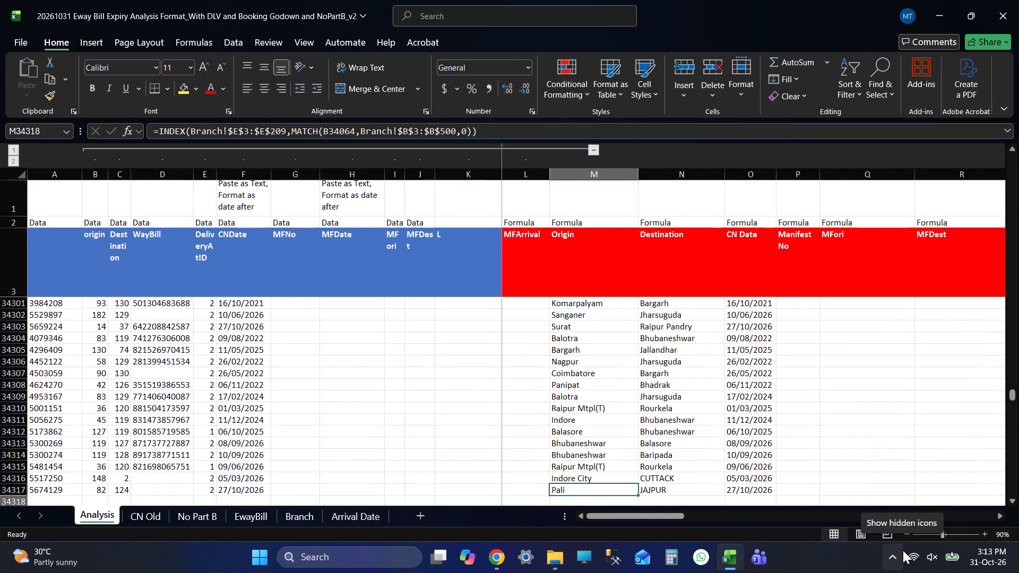
# Examine the last data row, 34317, of the Analysis sheet across the data columns and the filled formula columns up to MFori.
pyautogui.press('Down')
pyautogui.press('Down')
pyautogui.press('Down')
pyautogui.press('Down')
pyautogui.press('Down')
pyautogui.press('Down')
pyautogui.hotkey('ctrl', 'Up')
pyautogui.press('Left')
pyautogui.press('Left')
pyautogui.press('Left')
pyautogui.press('Left')
pyautogui.press('Left')
pyautogui.press('Left')
pyautogui.press('Left')
pyautogui.press('Left')
pyautogui.press('Left')
pyautogui.press('Left')
pyautogui.press('Left')
pyautogui.press('Left')
pyautogui.press('Left')
pyautogui.press('Left')
pyautogui.press('Left')
pyautogui.press('Left')
pyautogui.press('Left')
pyautogui.press('Left')
pyautogui.press('Left')
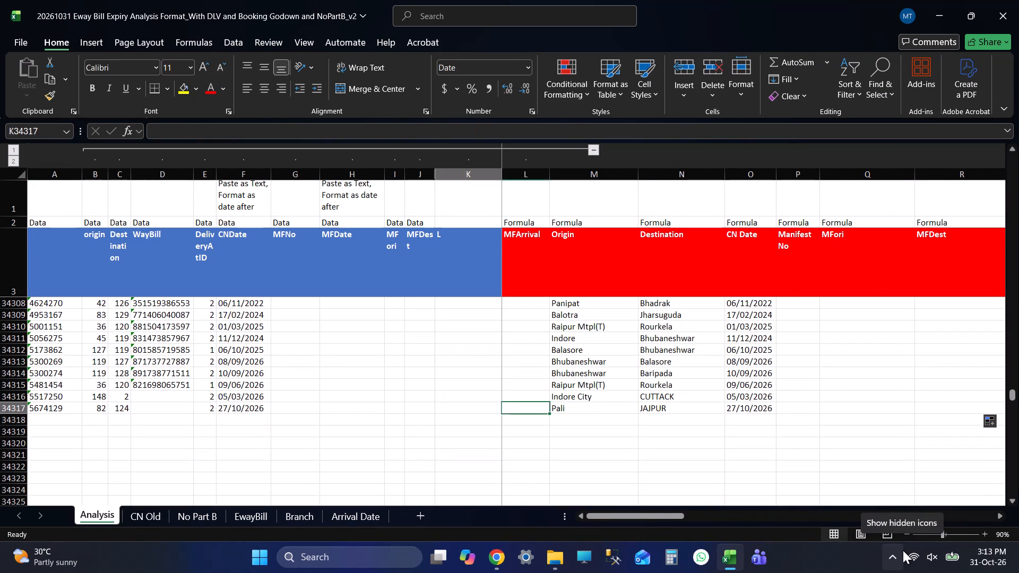
pyautogui.press('Right')
pyautogui.press('Right')
pyautogui.press('Right')
pyautogui.press('Right')
pyautogui.press('Right')
pyautogui.press('Right')
pyautogui.press('Right')
pyautogui.press('Right')
pyautogui.press('Right')
pyautogui.press('Right')
pyautogui.press('Right')
pyautogui.press('Right')
pyautogui.press('Right')
pyautogui.press('Right')
pyautogui.press('Right')
pyautogui.press('Right')
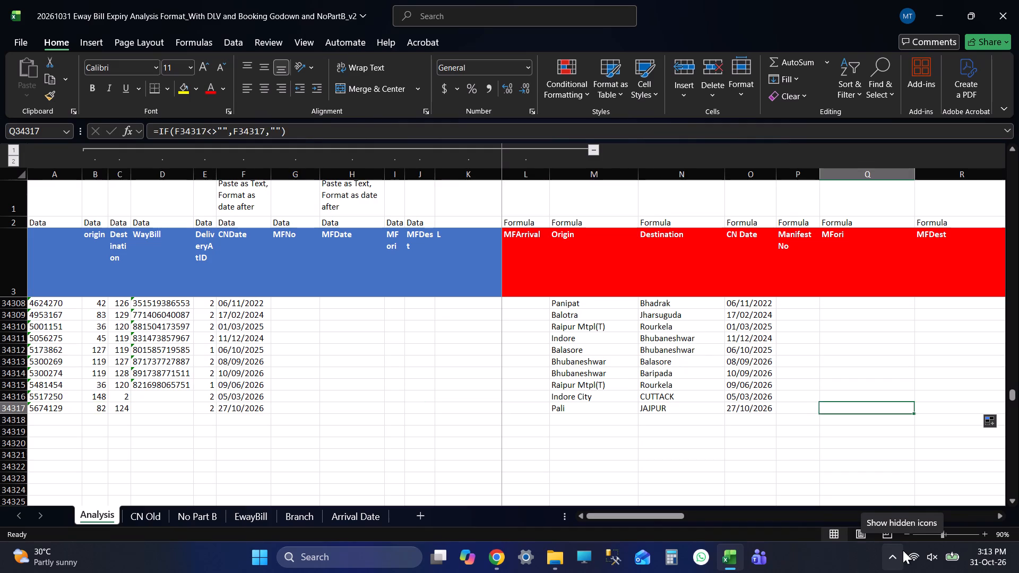
pyautogui.hotkey('ctrl', 'Left')
pyautogui.hotkey('ctrl', 'Left')
pyautogui.hotkey('ctrl', 'Left')
pyautogui.hotkey('ctrl', 'Left')
pyautogui.press('Right')
pyautogui.press('Right')
pyautogui.press('Right')
pyautogui.press('Right')
pyautogui.press('Right')
pyautogui.press('Right')
pyautogui.press('Right')
pyautogui.press('Right')
pyautogui.press('Right')
pyautogui.press('Right')
pyautogui.press('Right')
pyautogui.press('Right')
pyautogui.press('Right')
pyautogui.press('Right')
pyautogui.press('Right')
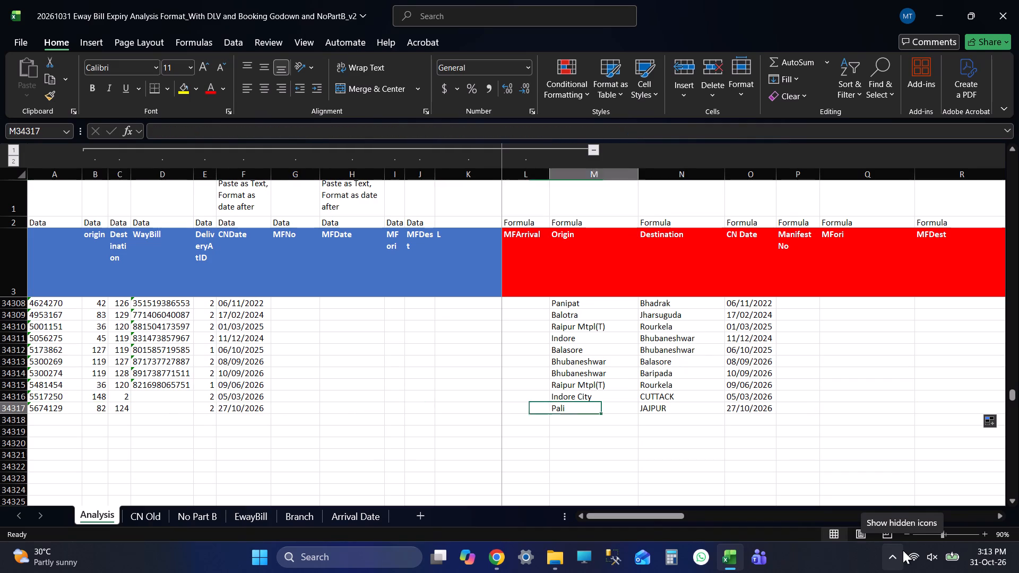
pyautogui.hotkey('ctrl', 'Left')
pyautogui.hotkey('ctrl', 'Left')
pyautogui.hotkey('ctrl', 'Left')
pyautogui.hotkey('ctrl', 'Left')
pyautogui.press('Right')
pyautogui.press('Right')
pyautogui.press('Right')
pyautogui.press('Right')
pyautogui.press('Right')
pyautogui.press('Right')
pyautogui.press('Right')
pyautogui.press('Right')
pyautogui.press('Right')
pyautogui.press('Right')
pyautogui.press('Right')
pyautogui.press('Right')
pyautogui.press('Right')
pyautogui.press('Right')
pyautogui.press('Right')
pyautogui.press('Right')
pyautogui.press('Right')
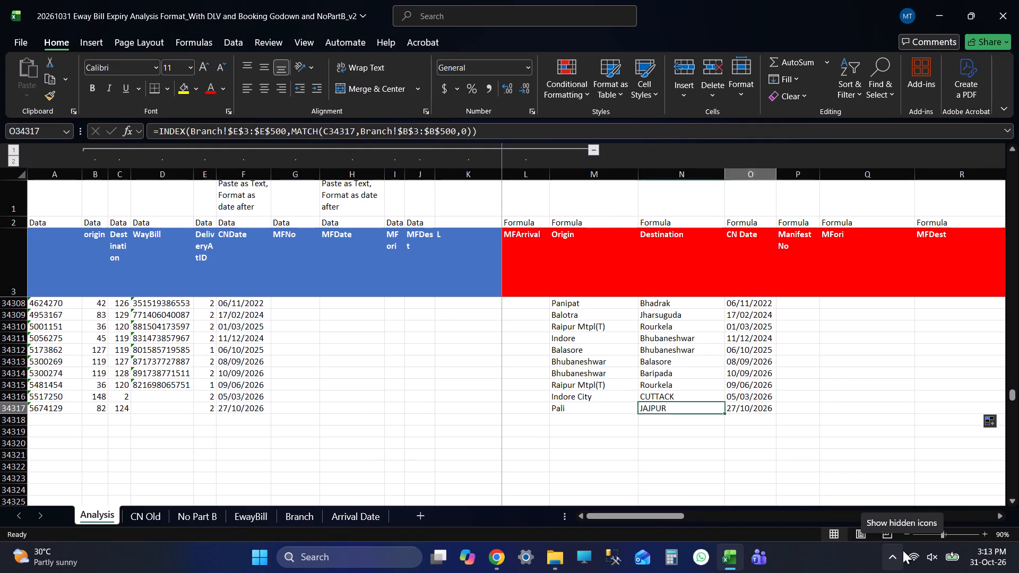
pyautogui.hotkey('ctrl', 'Left')
pyautogui.hotkey('ctrl', 'Left')
pyautogui.hotkey('ctrl', 'Left')
pyautogui.hotkey('ctrl', 'Left')
pyautogui.press('Right')
pyautogui.press('Right')
pyautogui.press('Right')
pyautogui.press('Right')
pyautogui.press('Right')
pyautogui.press('Right')
pyautogui.press('Right')
pyautogui.press('Right')
pyautogui.press('Right')
pyautogui.press('Right')
pyautogui.press('Right')
pyautogui.press('Right')
pyautogui.press('Right')
pyautogui.press('Right')
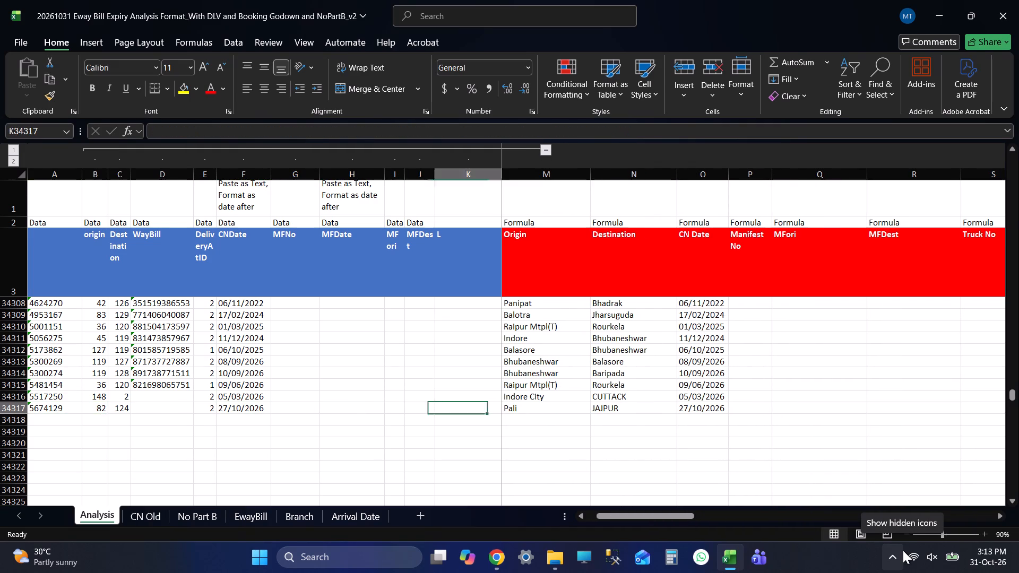
pyautogui.hotkey('ctrl', 'Left')
pyautogui.hotkey('ctrl', 'Left')
pyautogui.press('Right')
pyautogui.press('Right')
pyautogui.press('Right')
pyautogui.press('Right')
pyautogui.press('Right')
pyautogui.press('Right')
pyautogui.press('Right')
pyautogui.press('Right')
pyautogui.press('Right')
pyautogui.press('Right')
pyautogui.press('Right')
pyautogui.press('Right')
pyautogui.press('Right')
pyautogui.press('Right')
pyautogui.press('Right')
pyautogui.press('Right')
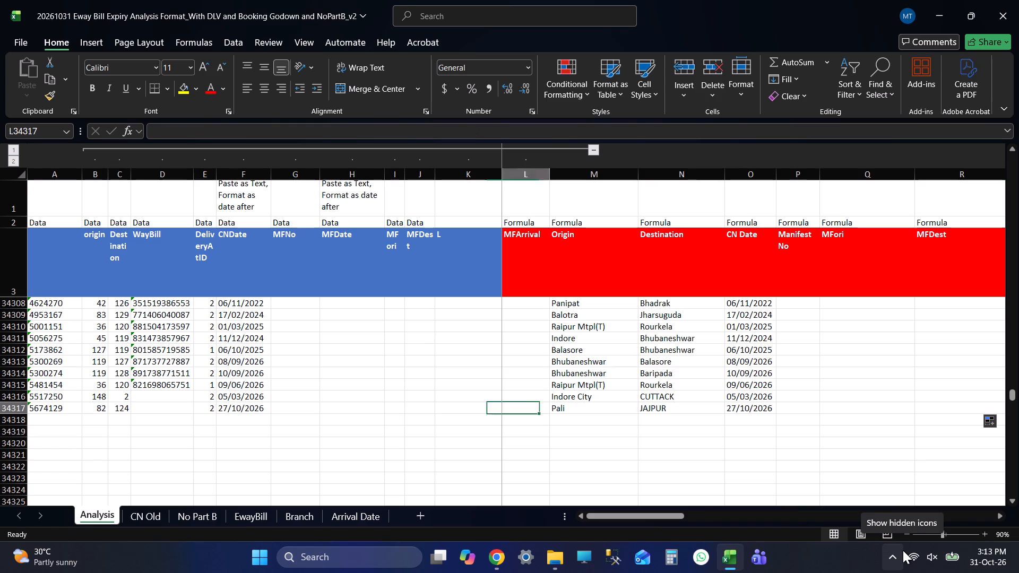
pyautogui.hotkey('ctrl', 'Left')
pyautogui.hotkey('ctrl', 'Left')
pyautogui.hotkey('ctrl', 'Left')
# Examine the first and last data rows in column A of the Analysis sheet, ending at header cell A3.
pyautogui.hotkey('ctrl', 'Up')
pyautogui.press('Down')
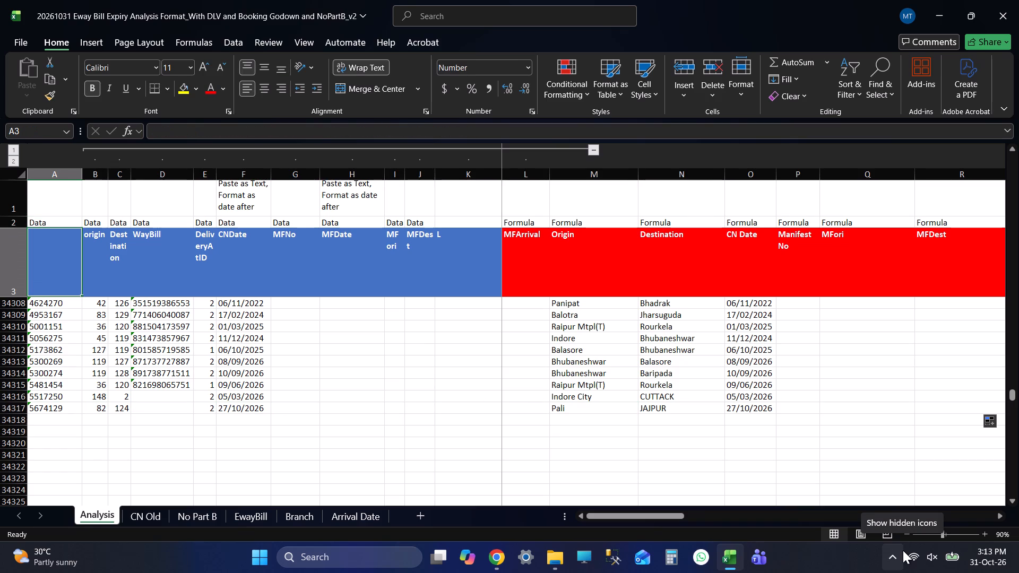
pyautogui.hotkey('ctrl', 'Down')
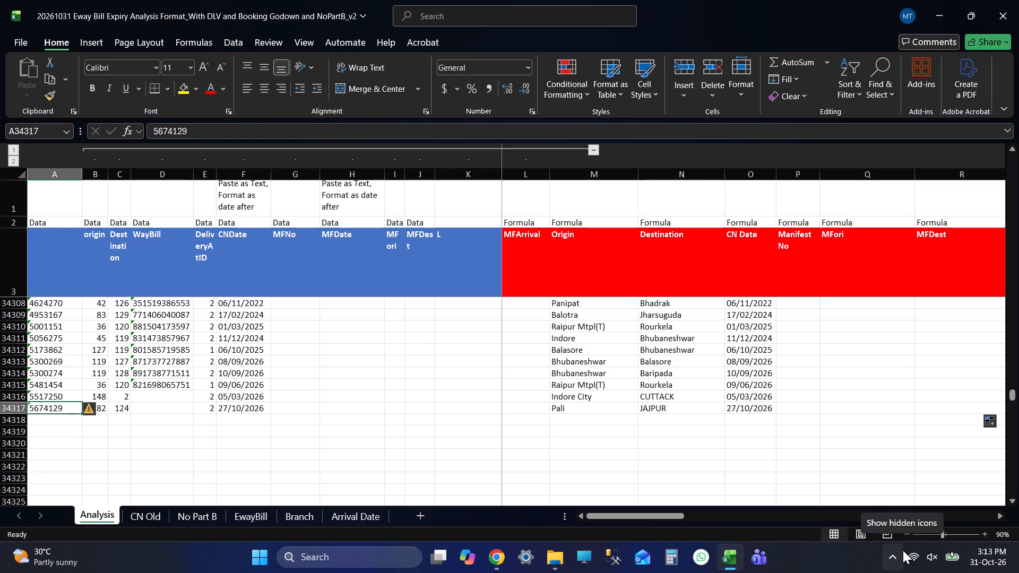
pyautogui.hotkey('ctrl', 'Up')
pyautogui.press('Down')
pyautogui.press('Down')
pyautogui.hotkey('ctrl', 'Down')
pyautogui.press('Down')
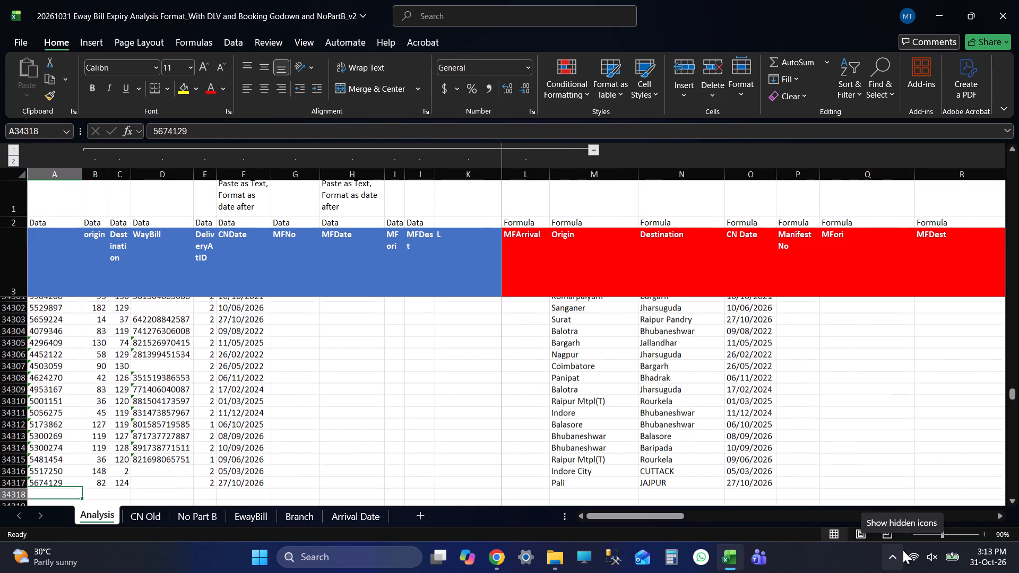
pyautogui.press('Down')
pyautogui.press('Down')
pyautogui.press('Down')
pyautogui.press('Down')
pyautogui.press('Down')
pyautogui.hotkey('ctrl', 'Up')
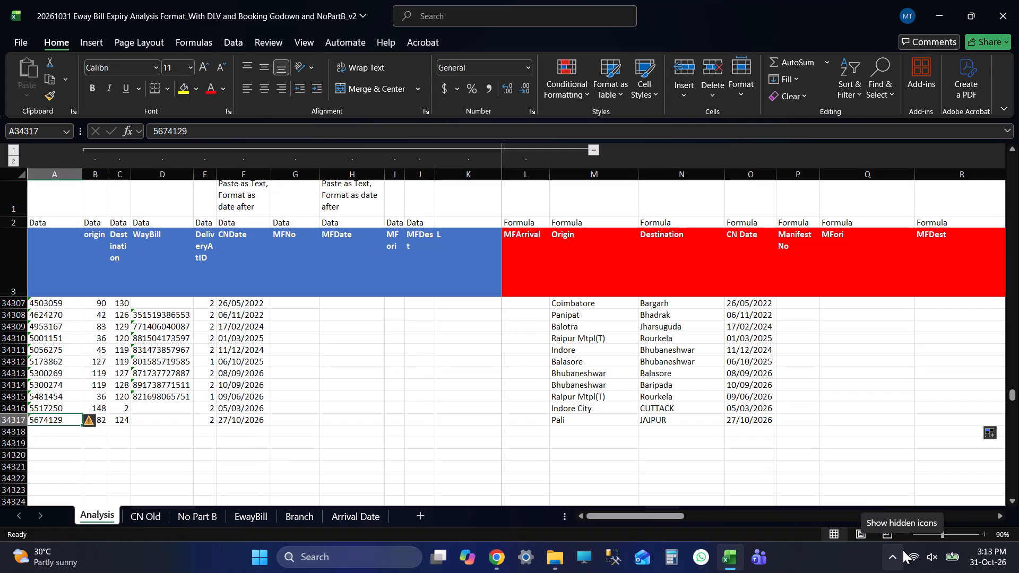
pyautogui.hotkey('ctrl', 'Up')
pyautogui.press('Down')
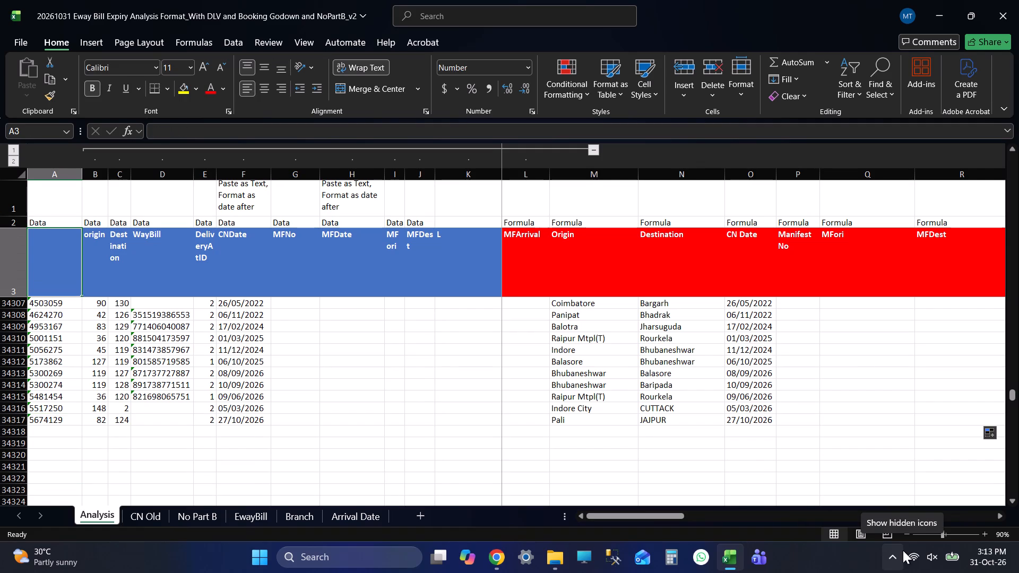
pyautogui.press('Down')
pyautogui.press('Down')
pyautogui.press('Down')
pyautogui.hotkey('ctrl', 'Down')
pyautogui.press('Down')
pyautogui.press('Down')
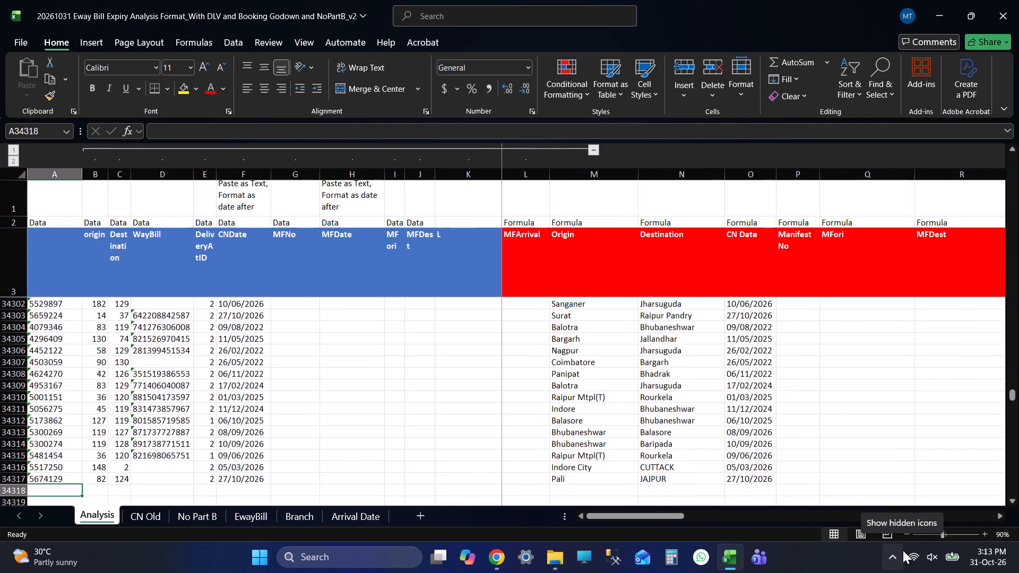
pyautogui.press('Down')
pyautogui.hotkey('ctrl', 'Up')
pyautogui.hotkey('ctrl', 'Up')
pyautogui.press('Down')
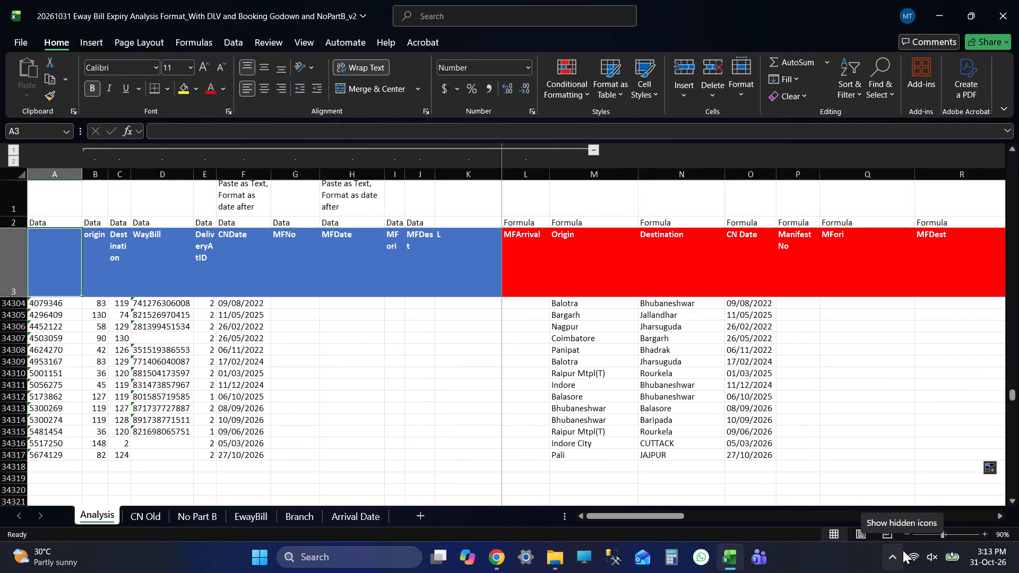
pyautogui.press('Down')
pyautogui.press('Up')
pyautogui.press('Down')
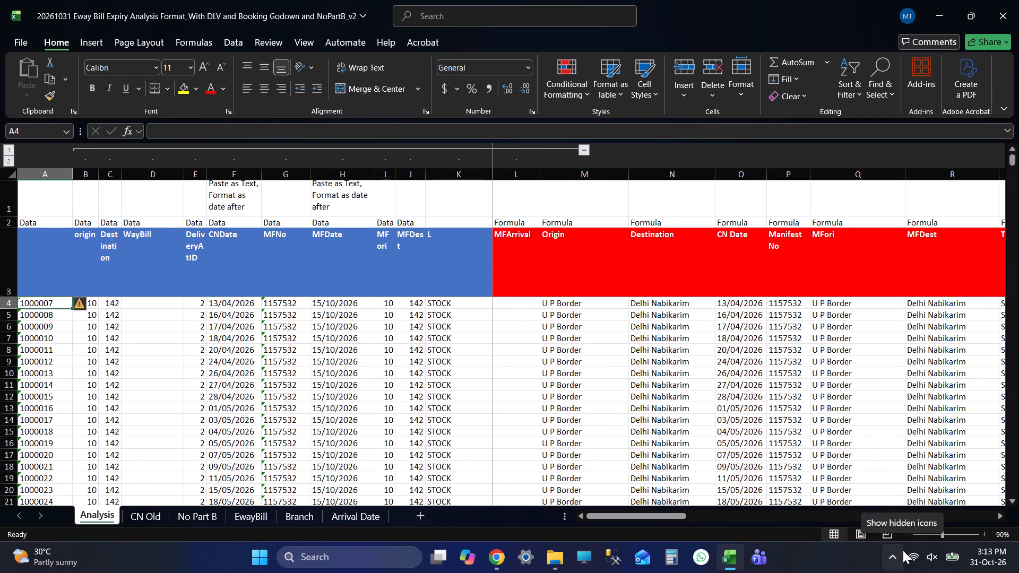
pyautogui.press('Up')
pyautogui.press('Down')
pyautogui.press('Up')
pyautogui.press('Left')
pyautogui.press('Left')
pyautogui.press('Left')
pyautogui.press('Left')
pyautogui.press('Left')
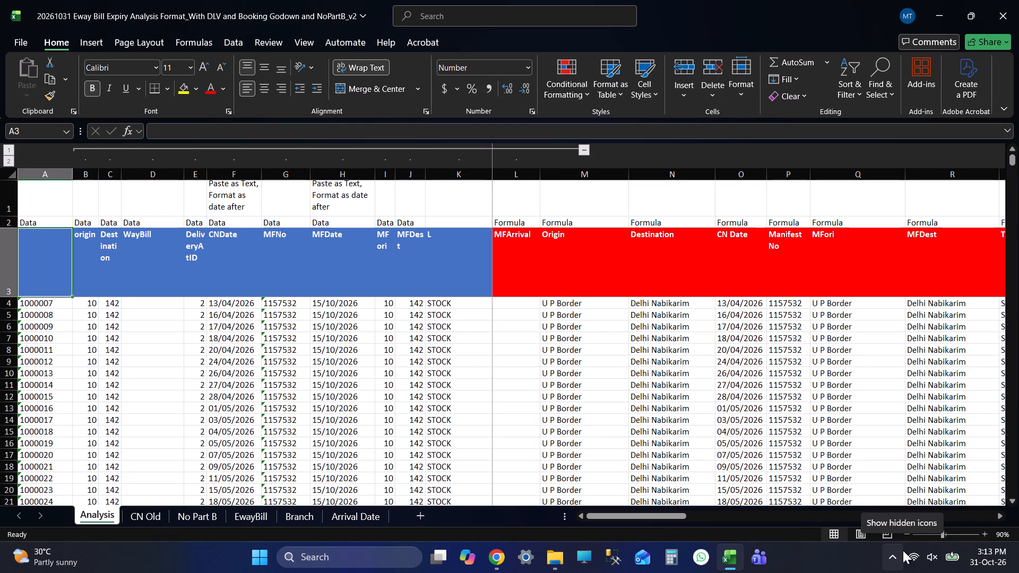
# Examine the last and first data rows in column A of the Analysis sheet again, ending at header cell A3.
pyautogui.hotkey('ctrl', 'Down')
pyautogui.press('Down')
pyautogui.press('Down')
pyautogui.press('Down')
pyautogui.hotkey('ctrl', 'Up')
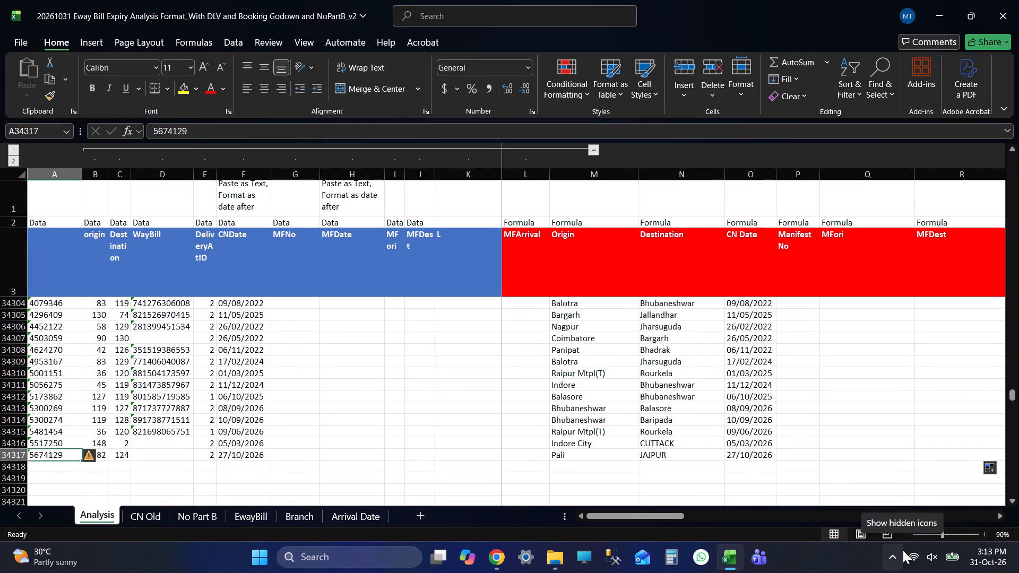
pyautogui.hotkey('ctrl', 'Up')
pyautogui.press('Down')
pyautogui.press('Down')
pyautogui.press('Up')
pyautogui.press('Down')
pyautogui.press('Up')
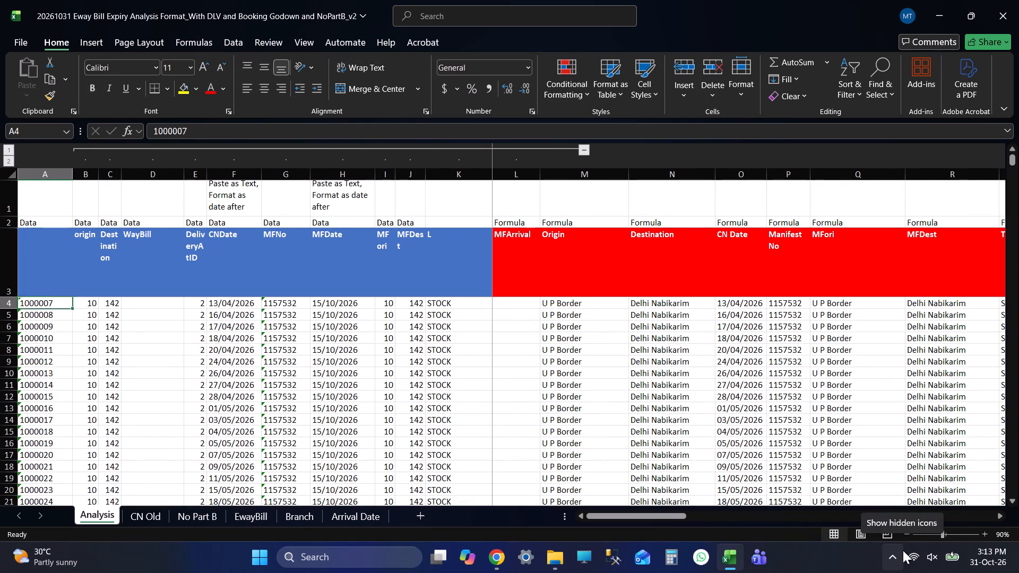
pyautogui.press('Down')
pyautogui.press('Up')
pyautogui.press('Left')
pyautogui.press('Left')
pyautogui.press('Left')
pyautogui.press('Left')
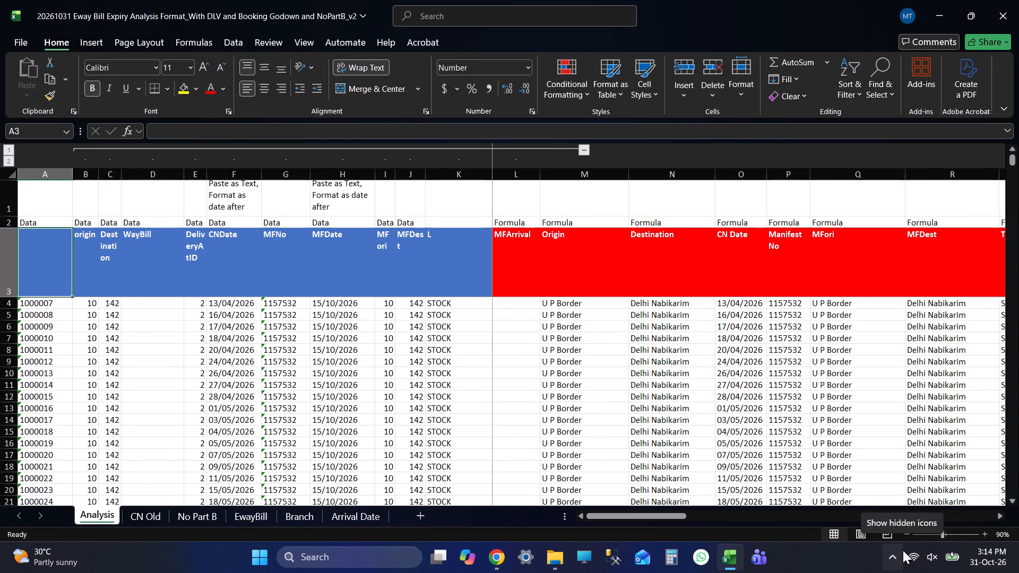
# Go to the No Part B sheet, then open the PARTB_NOT_UPDATED_FOR_12D (55) report from the 20261031 Data (P) folder.
pyautogui.click(205, 525)
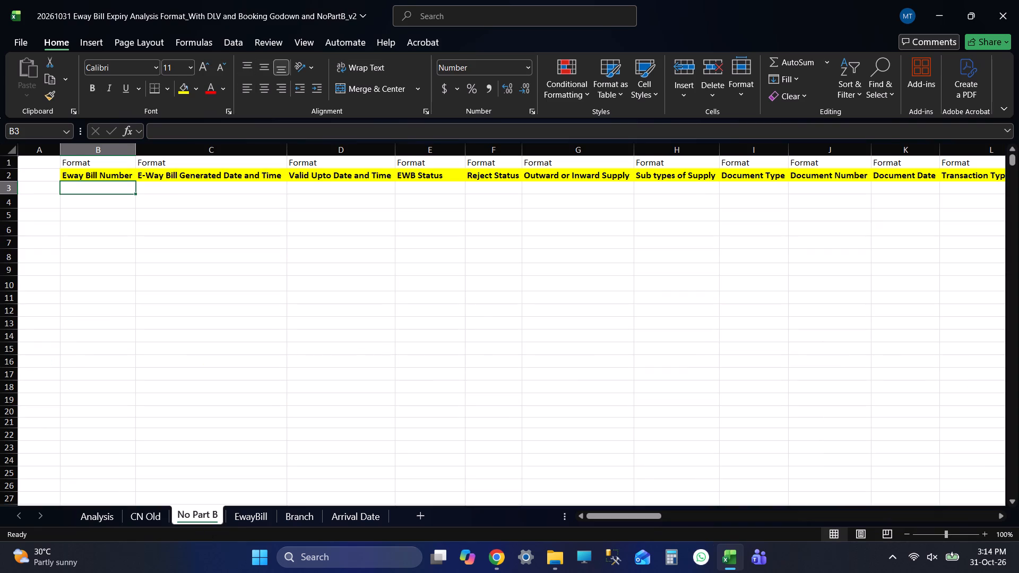
pyautogui.hotkey('alt', 'Tab')
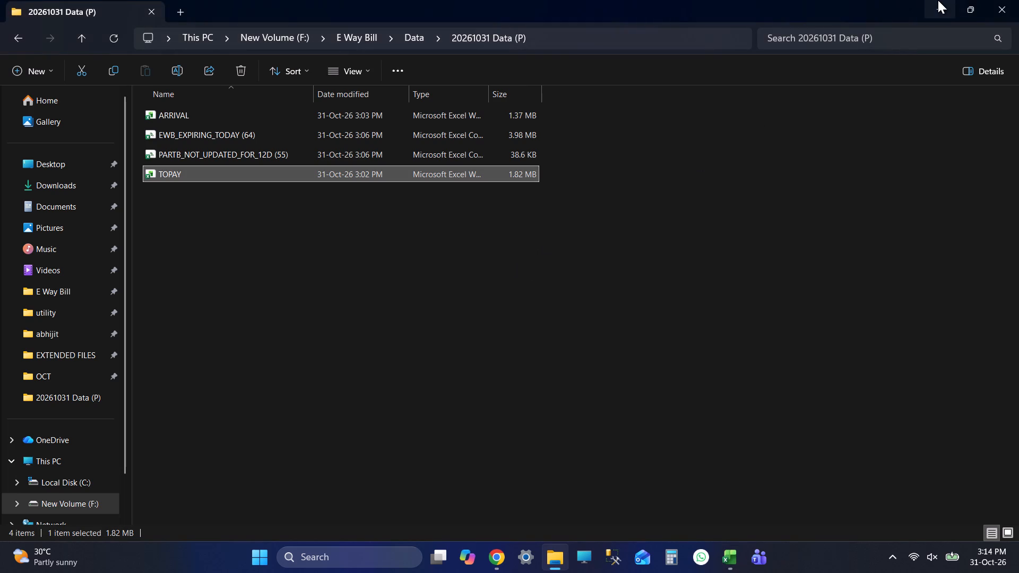
pyautogui.hotkey('alt', 'Tab')
pyautogui.hotkey('alt', 'Tab')
pyautogui.hotkey('alt', 'Tab')
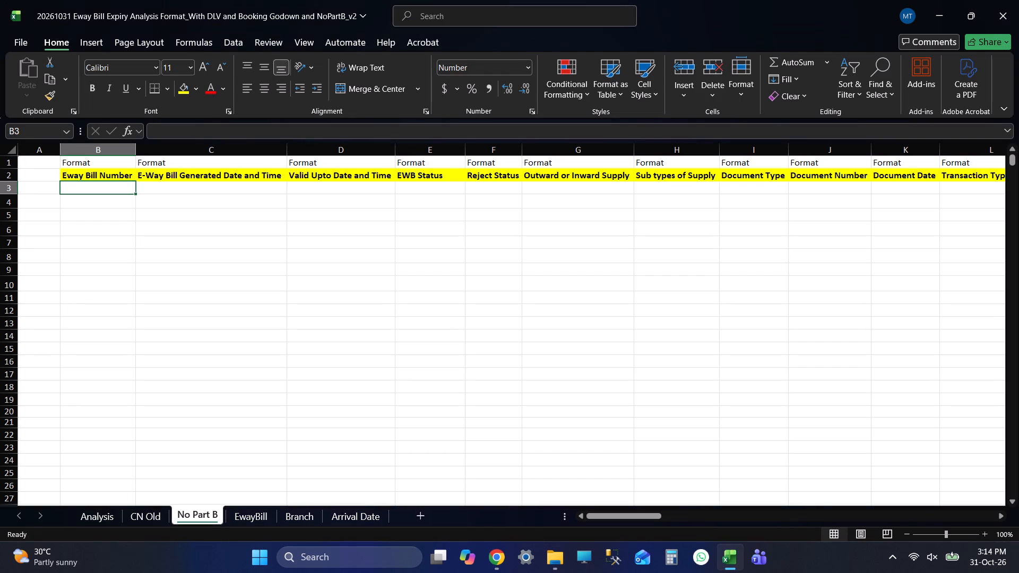
pyautogui.press('Up')
pyautogui.press('Down')
pyautogui.hotkey('alt', 'Tab')
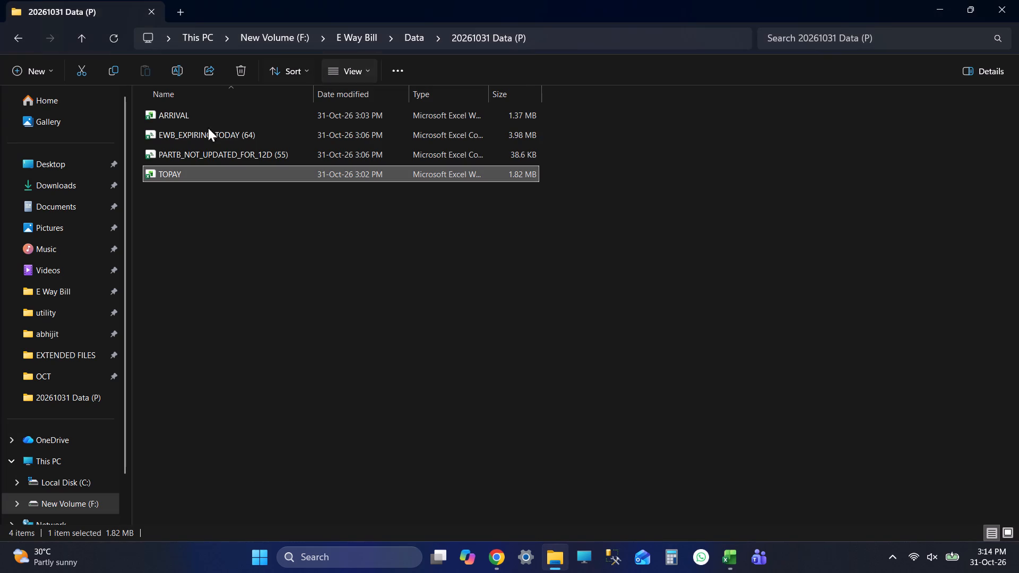
pyautogui.hotkey('alt', 'Tab')
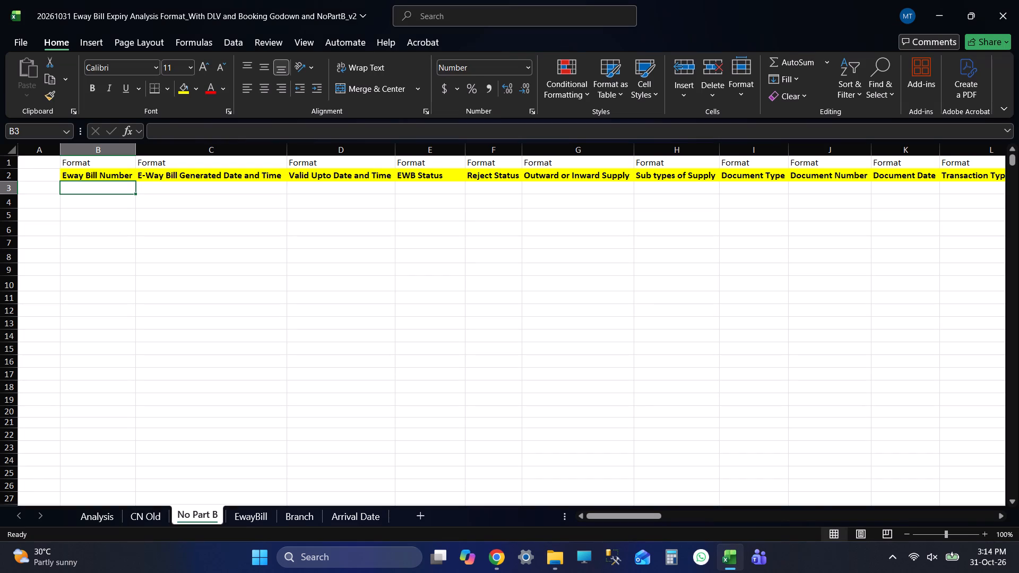
pyautogui.hotkey('alt', 'Tab')
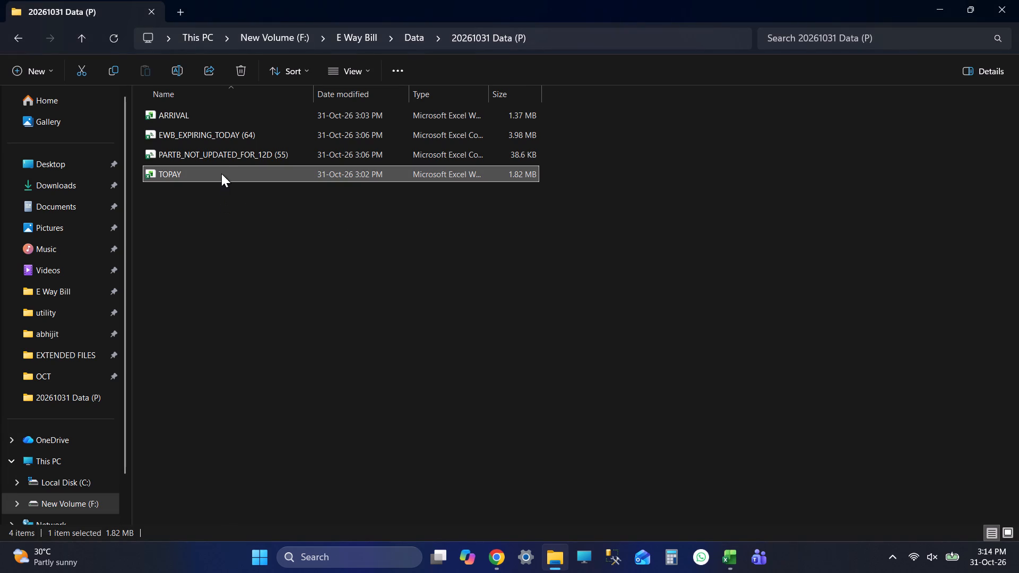
pyautogui.doubleClick(221, 152)
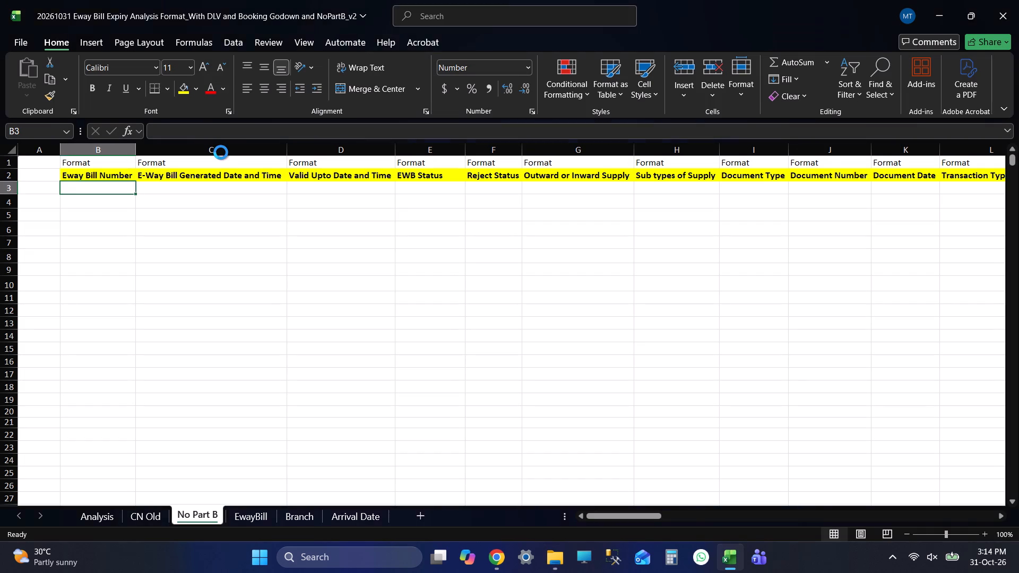
pyautogui.press('Up')
pyautogui.press('Up')
pyautogui.press('Up')
pyautogui.press('Up')
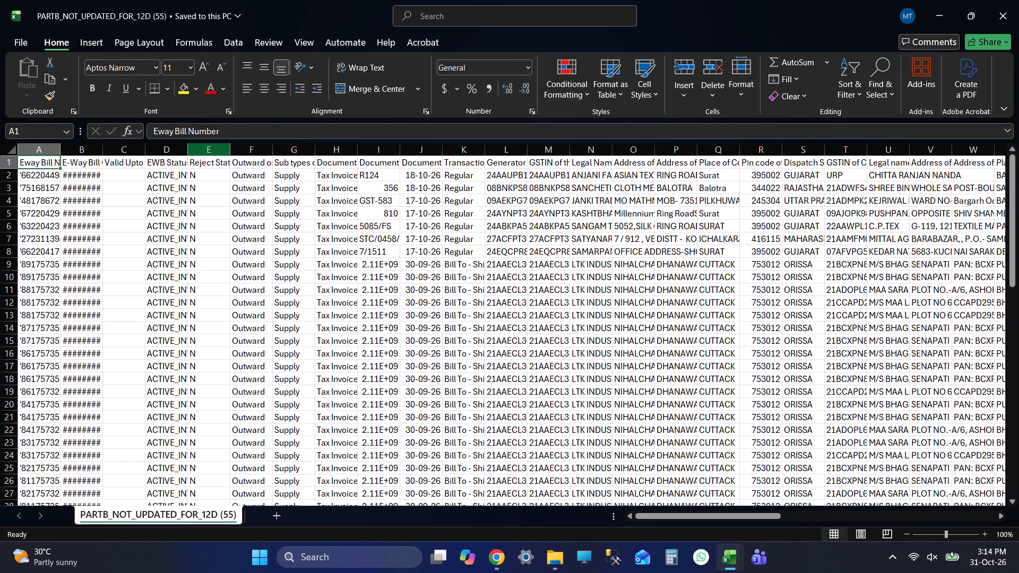
# Remove the apostrophes from all Eway Bill Number values in column A by replacing ' with nothing.
pyautogui.press('Down')
pyautogui.hotkey('ctrl', 'shift', 'Down')
pyautogui.hotkey('ctrl', 'h')
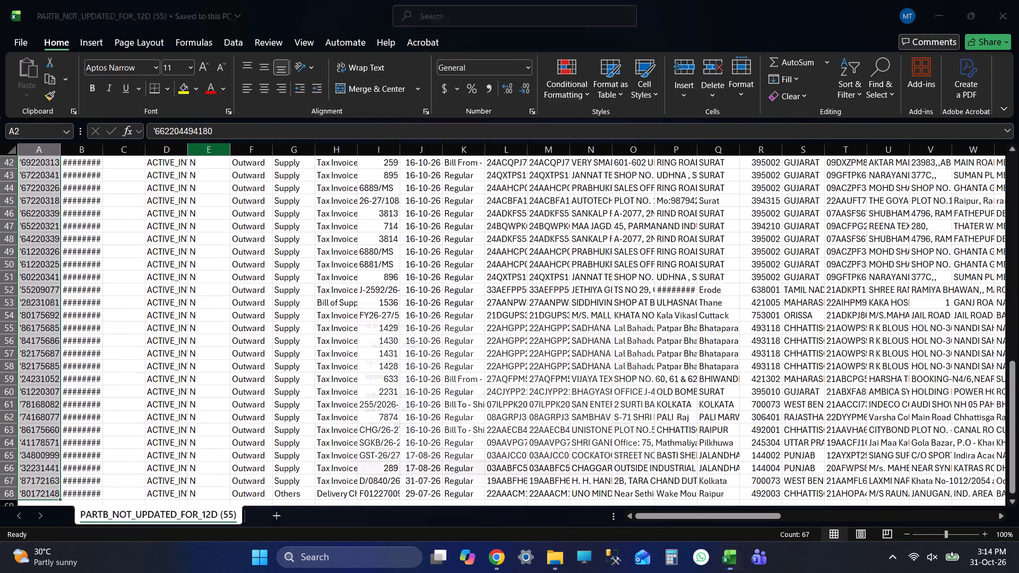
pyautogui.press("'")
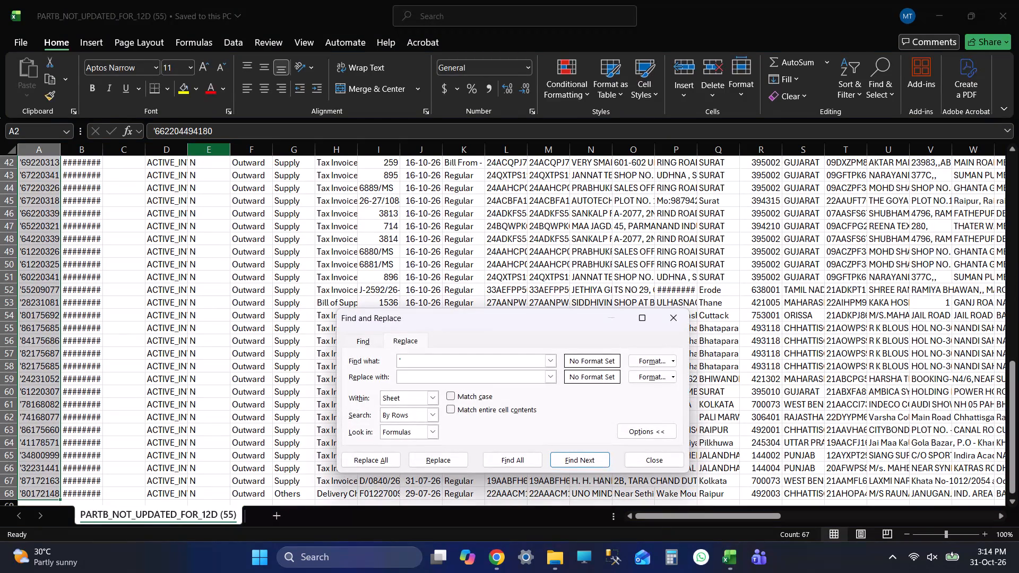
pyautogui.click(389, 460)
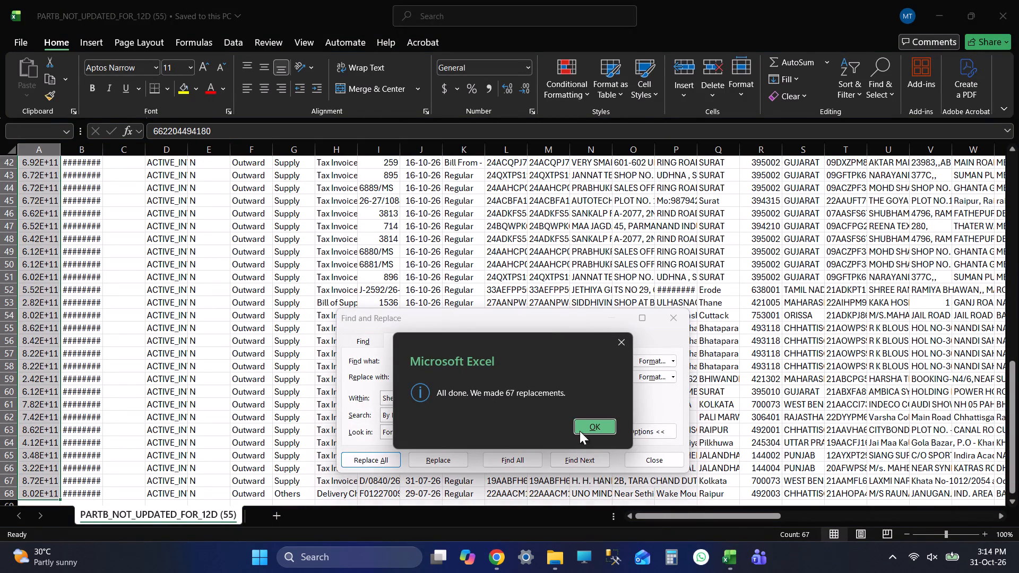
pyautogui.click(583, 420)
pyautogui.click(662, 458)
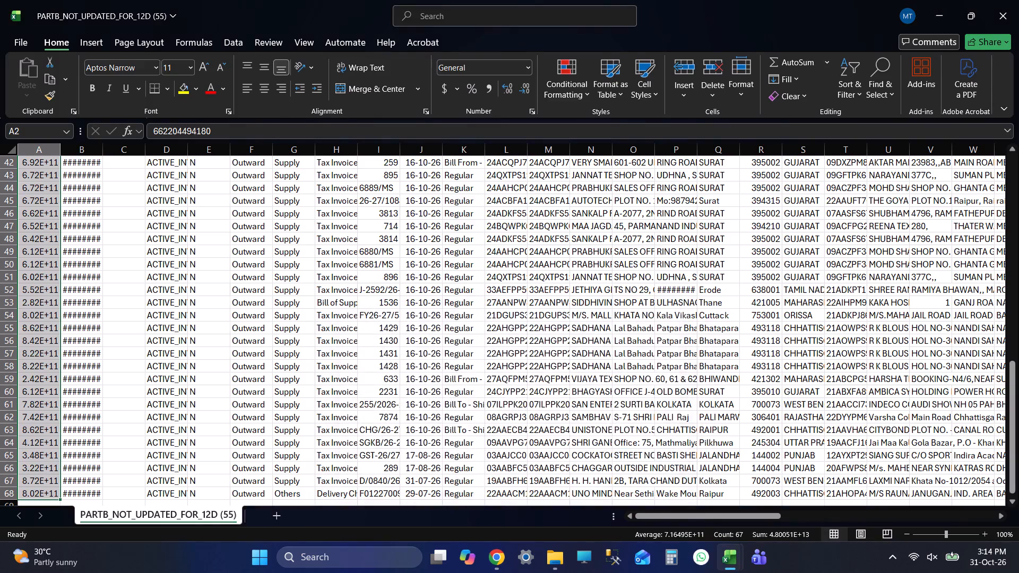
# Format the Eway Bill Number values as Number with no decimal places and save the report.
pyautogui.click(530, 64)
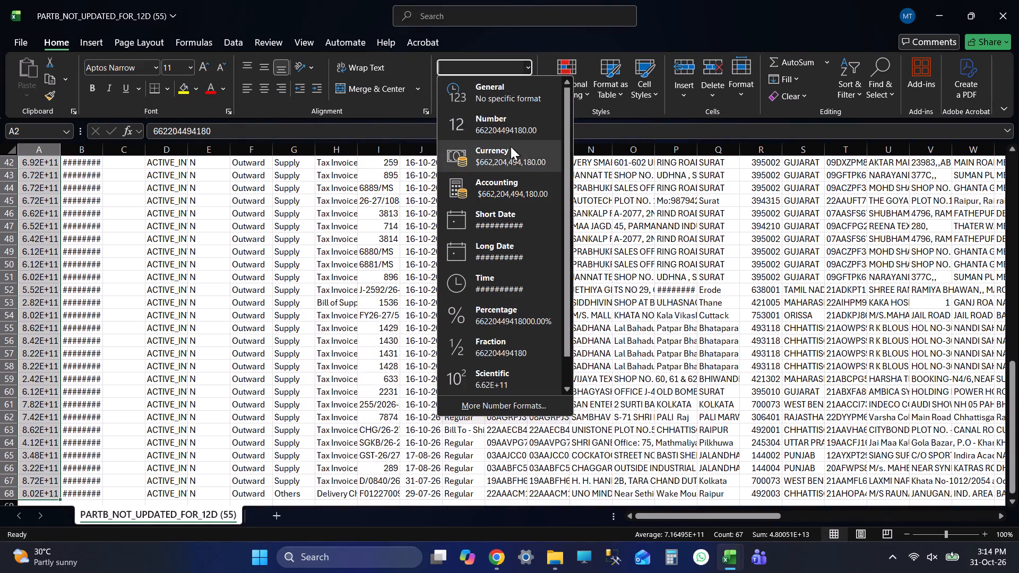
pyautogui.click(509, 128)
pyautogui.doubleClick(526, 92)
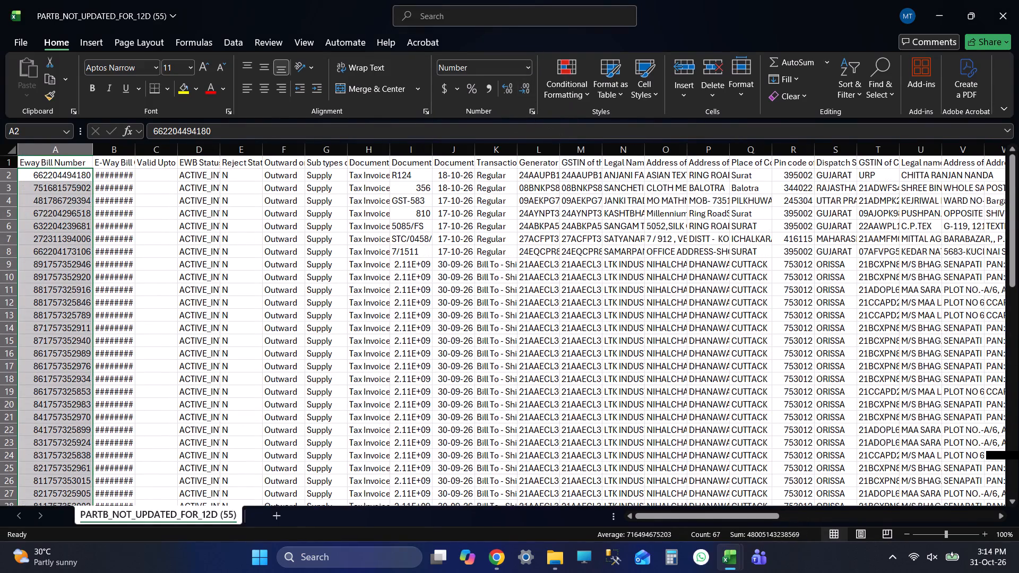
pyautogui.hotkey('ctrl', 's')
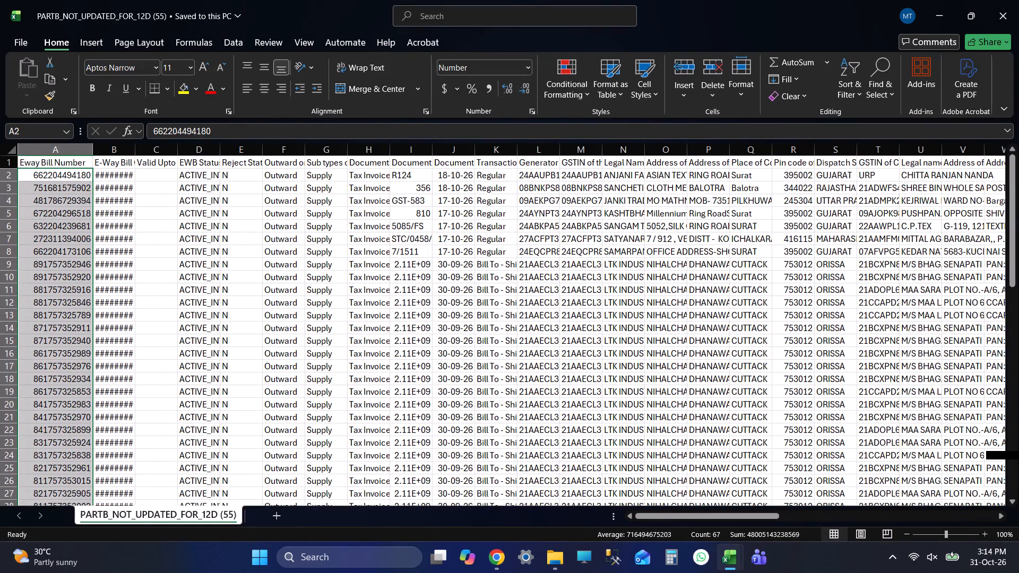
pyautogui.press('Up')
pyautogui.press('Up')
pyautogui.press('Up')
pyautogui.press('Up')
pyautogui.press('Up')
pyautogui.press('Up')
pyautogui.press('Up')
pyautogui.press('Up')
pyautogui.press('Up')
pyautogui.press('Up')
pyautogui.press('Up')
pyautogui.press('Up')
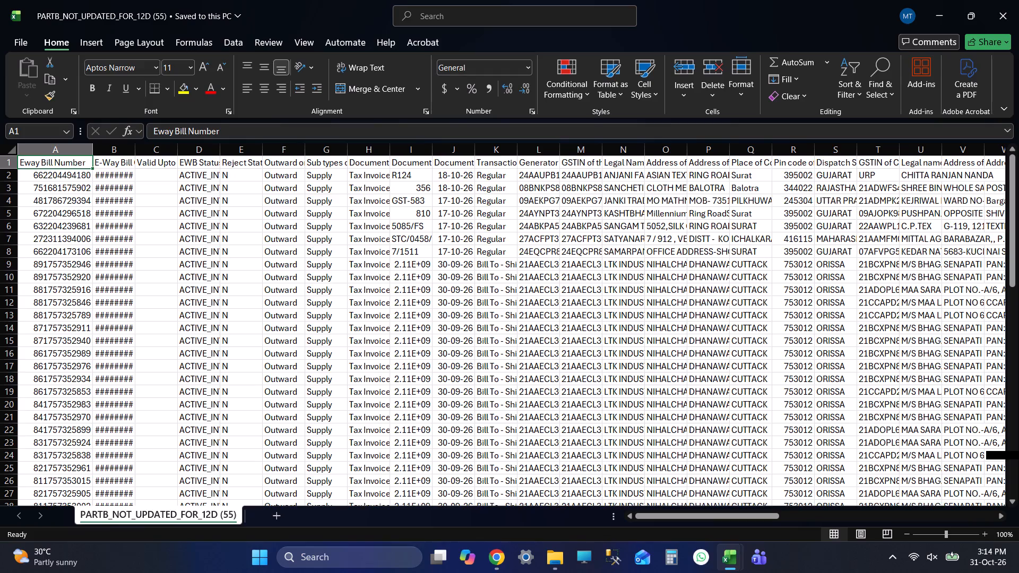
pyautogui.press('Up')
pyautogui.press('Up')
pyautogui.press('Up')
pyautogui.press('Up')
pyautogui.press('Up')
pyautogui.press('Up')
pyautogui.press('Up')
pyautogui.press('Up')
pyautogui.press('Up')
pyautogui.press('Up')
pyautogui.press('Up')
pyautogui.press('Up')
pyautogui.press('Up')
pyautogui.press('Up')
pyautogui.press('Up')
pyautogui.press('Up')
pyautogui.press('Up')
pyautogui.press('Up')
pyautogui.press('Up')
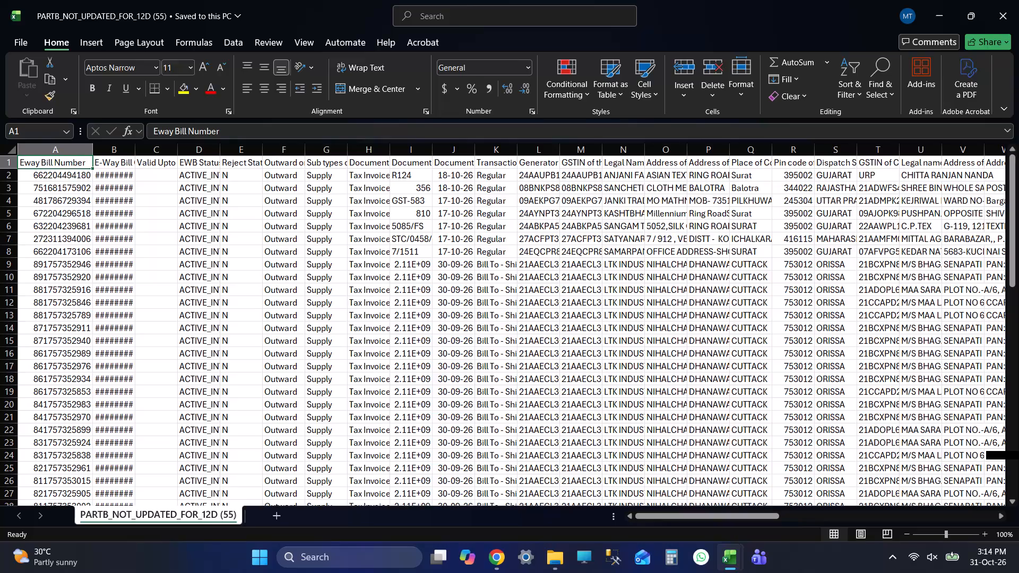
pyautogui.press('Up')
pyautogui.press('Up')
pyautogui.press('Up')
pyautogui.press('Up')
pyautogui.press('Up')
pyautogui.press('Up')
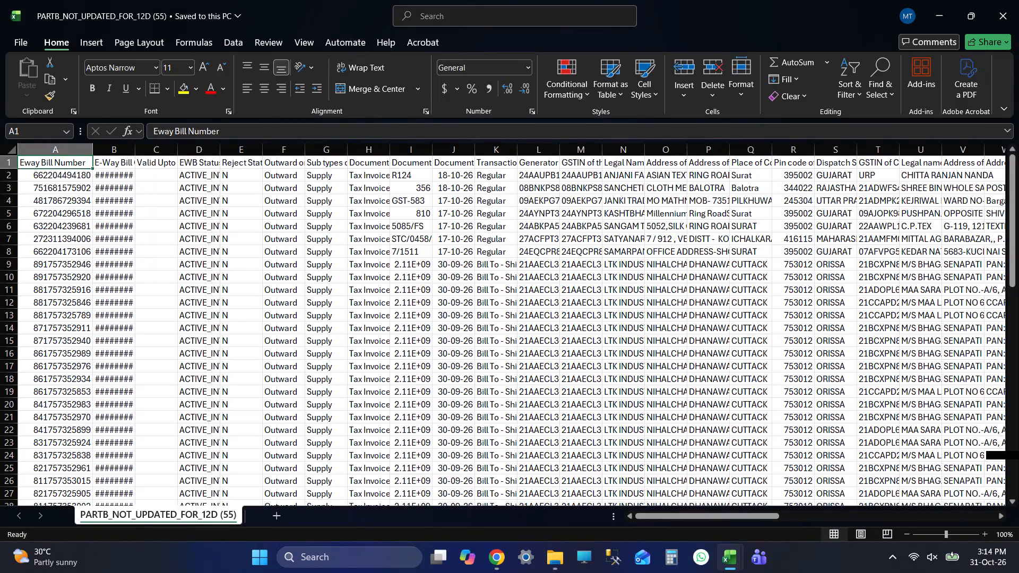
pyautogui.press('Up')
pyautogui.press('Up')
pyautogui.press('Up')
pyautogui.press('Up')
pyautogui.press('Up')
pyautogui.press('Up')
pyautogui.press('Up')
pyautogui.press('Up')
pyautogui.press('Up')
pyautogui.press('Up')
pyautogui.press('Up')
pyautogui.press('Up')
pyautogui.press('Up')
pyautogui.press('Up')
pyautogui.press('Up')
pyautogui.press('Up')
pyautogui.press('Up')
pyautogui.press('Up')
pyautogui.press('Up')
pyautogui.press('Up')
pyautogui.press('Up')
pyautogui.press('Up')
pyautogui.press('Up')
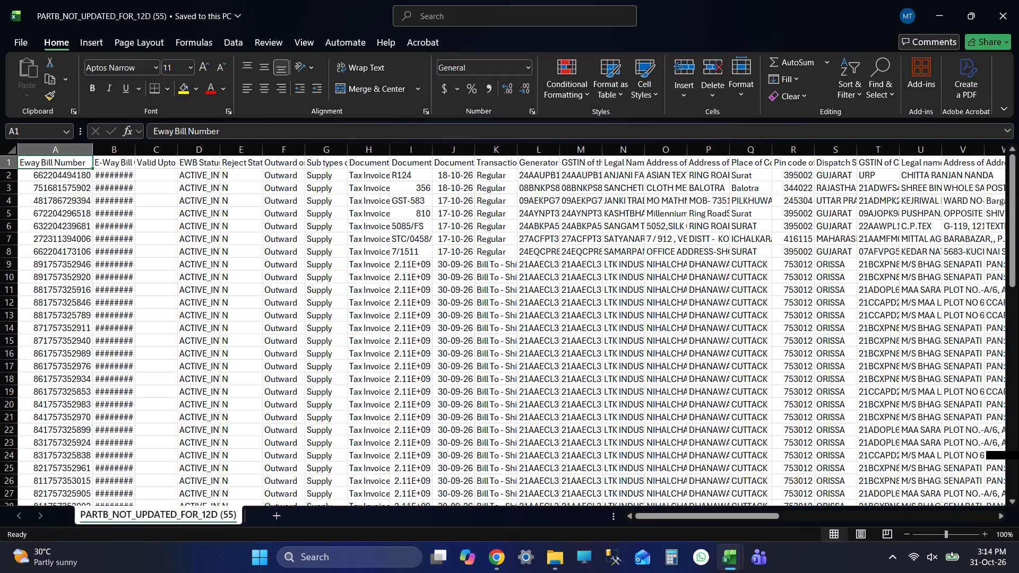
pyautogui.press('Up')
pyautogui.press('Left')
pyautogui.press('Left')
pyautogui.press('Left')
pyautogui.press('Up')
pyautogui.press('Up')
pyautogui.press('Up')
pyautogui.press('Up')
# Copy all report data from A2 to the last row and column AL into the No Part B sheet at B3.
pyautogui.press('Down')
pyautogui.hotkey('ctrl', 'shift', 'Right')
pyautogui.hotkey('ctrl', 'shift', 'Right')
pyautogui.hotkey('ctrl', 'shift', 'Right')
pyautogui.hotkey('ctrl', 'shift', 'Right')
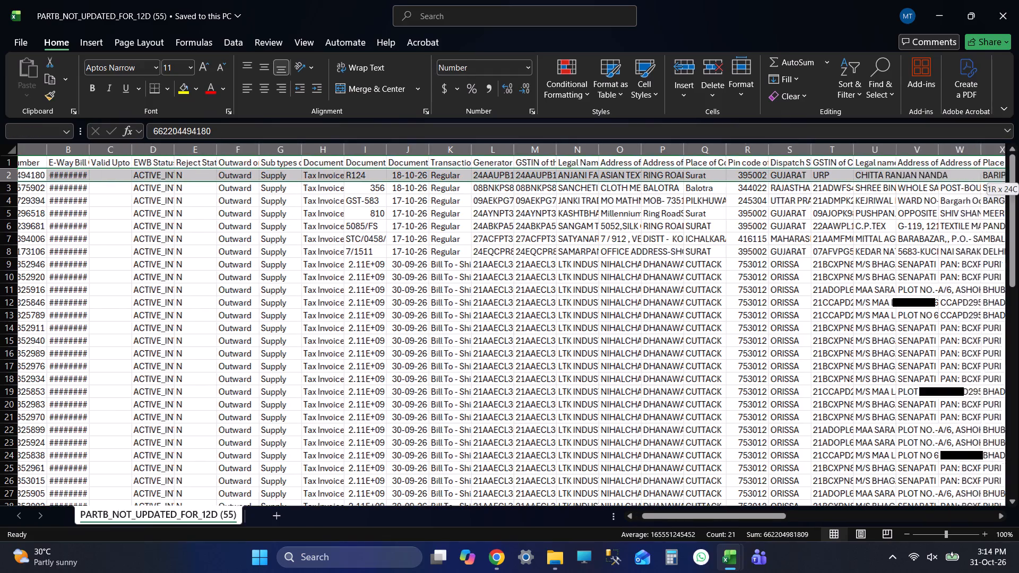
pyautogui.hotkey('ctrl', 'shift', 'Right')
pyautogui.hotkey('ctrl', 'shift', 'Right')
pyautogui.hotkey('ctrl', 'shift', 'Right')
pyautogui.hotkey('ctrl', 'shift', 'Right')
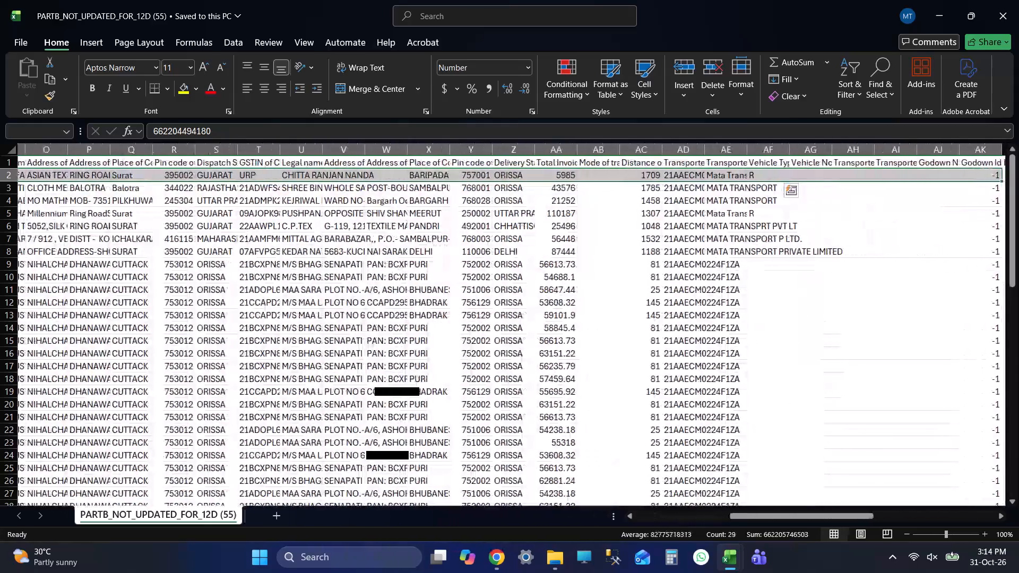
pyautogui.hotkey('ctrl', 'shift', 'Right')
pyautogui.hotkey('ctrl', 'shift', 'Down')
pyautogui.hotkey('ctrl', 'c')
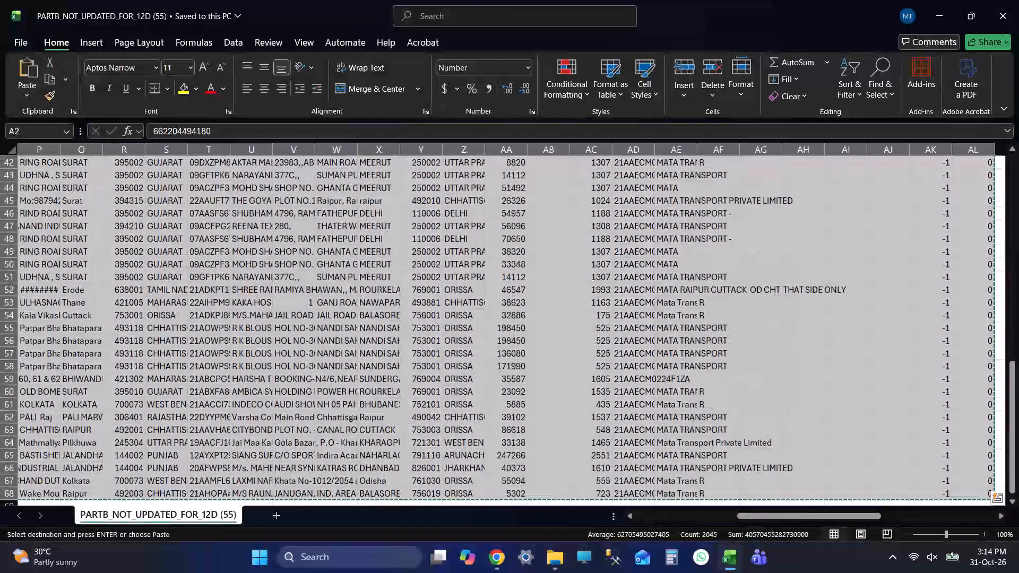
pyautogui.hotkey('ctrl', 'c')
pyautogui.hotkey('ctrl', 'c')
pyautogui.hotkey('ctrl', 'c')
pyautogui.hotkey('ctrl', 'c')
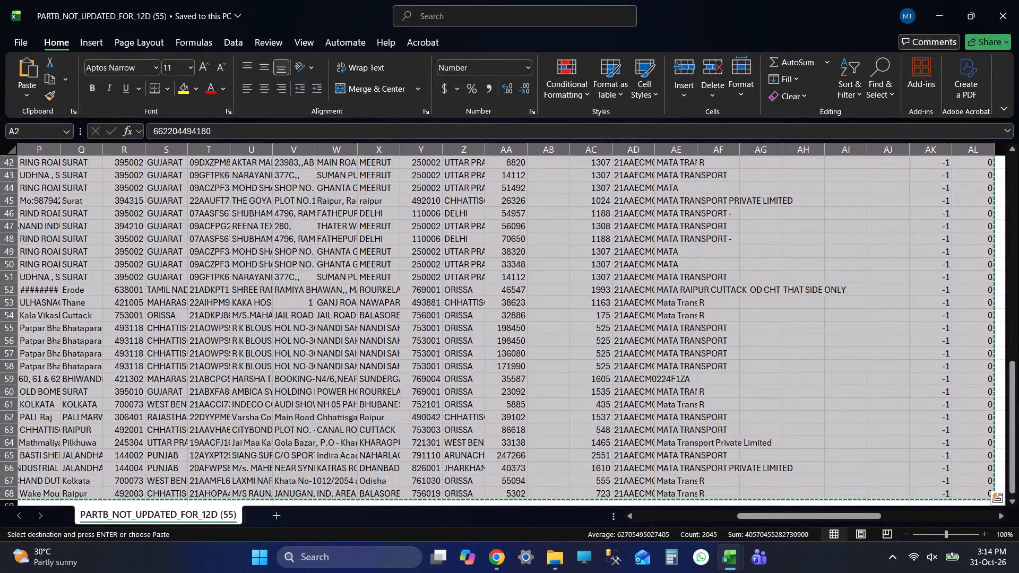
pyautogui.hotkey('alt', 'Tab')
pyautogui.press('Up')
pyautogui.press('Down')
pyautogui.hotkey('ctrl', 'v')
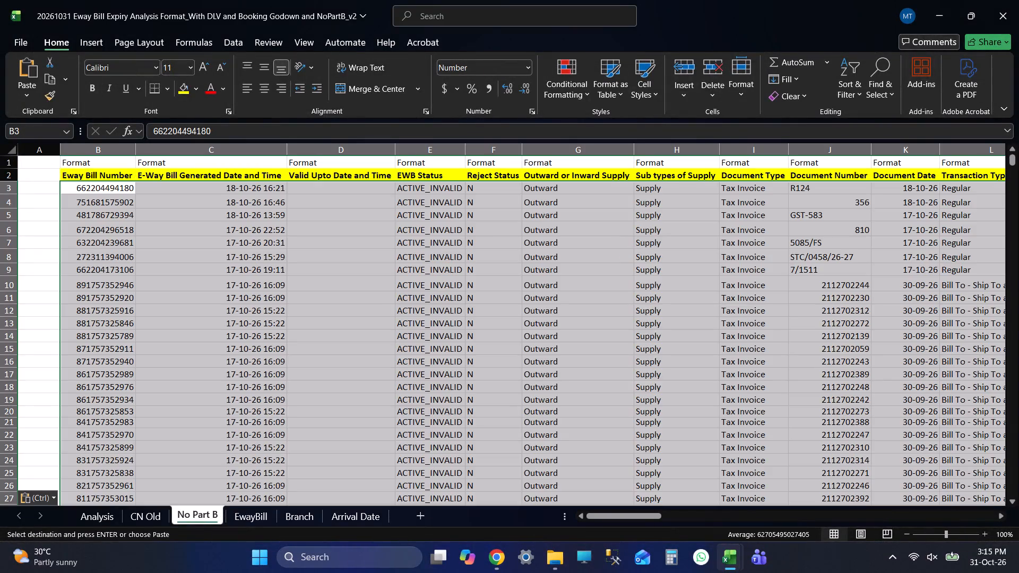
pyautogui.press('Up')
pyautogui.press('Down')
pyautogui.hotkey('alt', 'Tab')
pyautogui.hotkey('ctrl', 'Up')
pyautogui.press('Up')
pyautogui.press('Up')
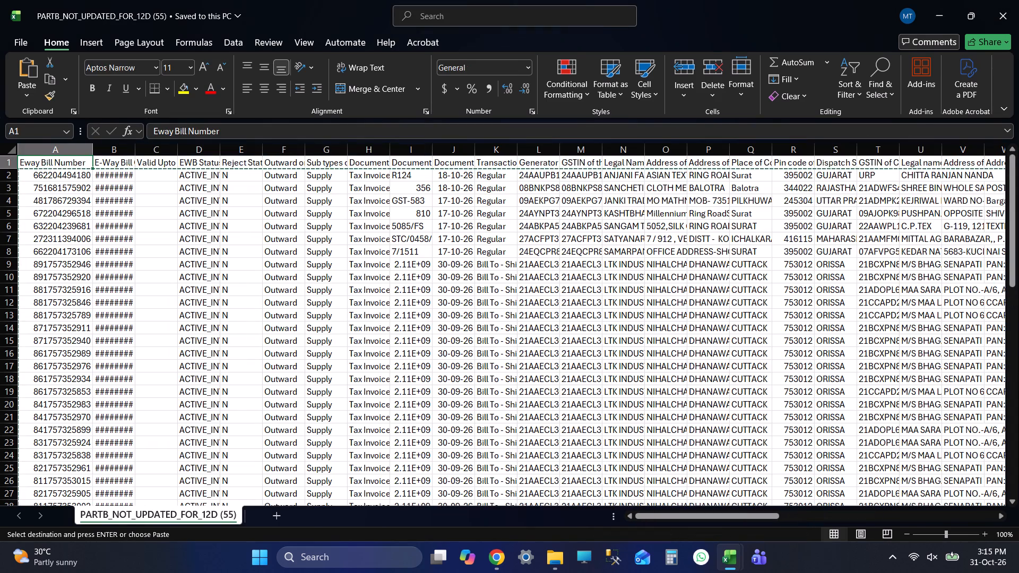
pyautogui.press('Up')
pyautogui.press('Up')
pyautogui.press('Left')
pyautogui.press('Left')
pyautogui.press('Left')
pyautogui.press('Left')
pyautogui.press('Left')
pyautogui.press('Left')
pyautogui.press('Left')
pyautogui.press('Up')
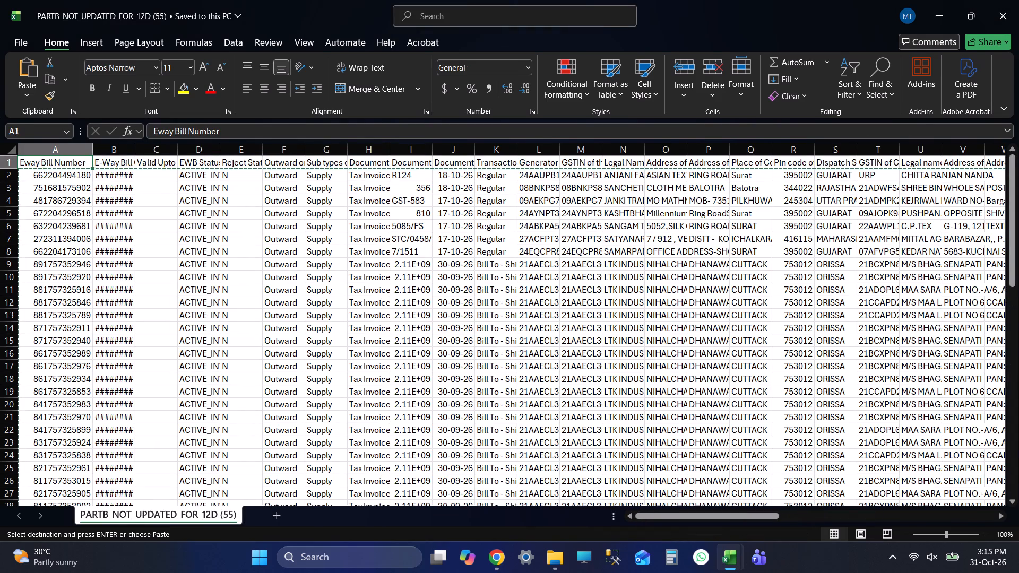
# Compare the last Eway Bill rows of the PARTB_NOT_UPDATED_FOR_12D (55) report with those on the No Part B sheet.
pyautogui.press('Up')
pyautogui.press('Up')
pyautogui.press('Up')
pyautogui.press('Down')
pyautogui.hotkey('alt', 'Tab')
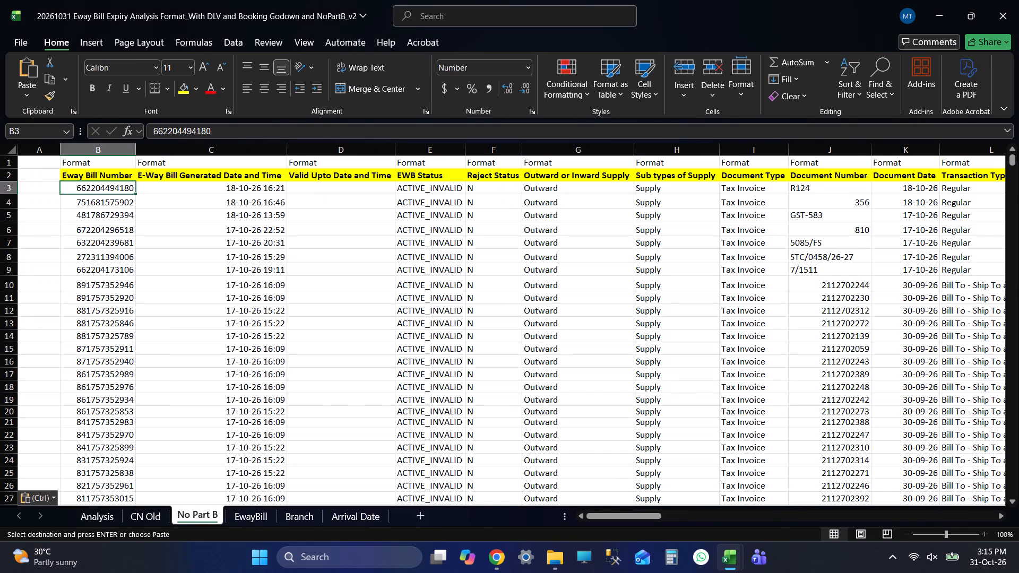
pyautogui.hotkey('alt', 'Tab')
pyautogui.hotkey('alt', 'Tab')
pyautogui.hotkey('alt', 'Tab')
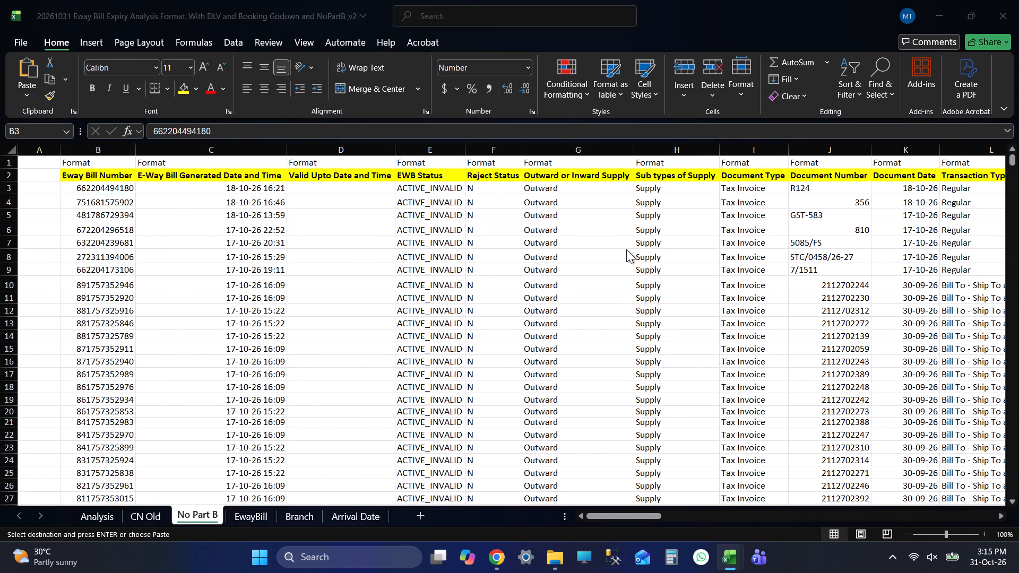
pyautogui.hotkey('alt', 'Tab')
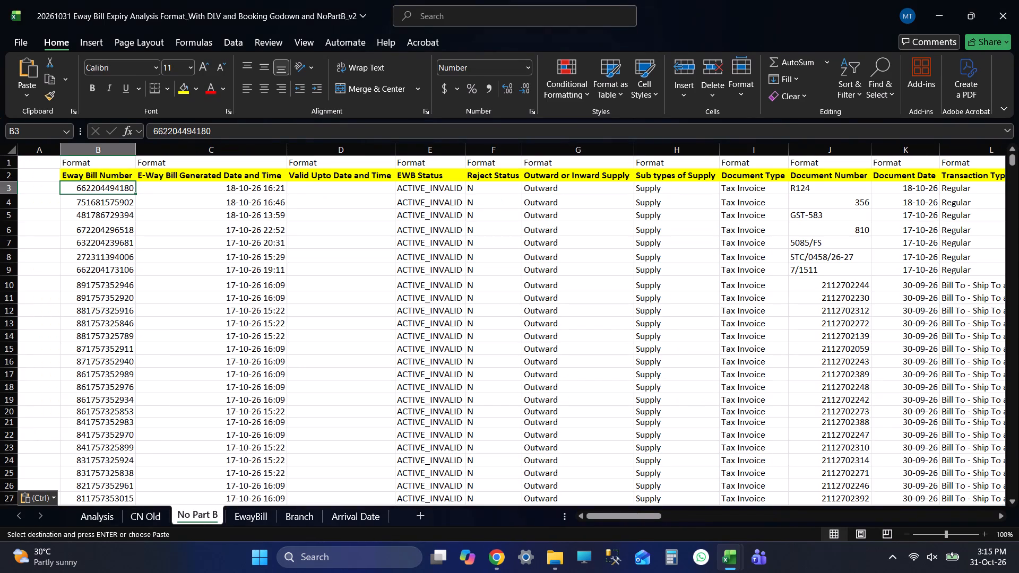
pyautogui.hotkey('ctrl', 'Down')
pyautogui.hotkey('alt', 'Tab')
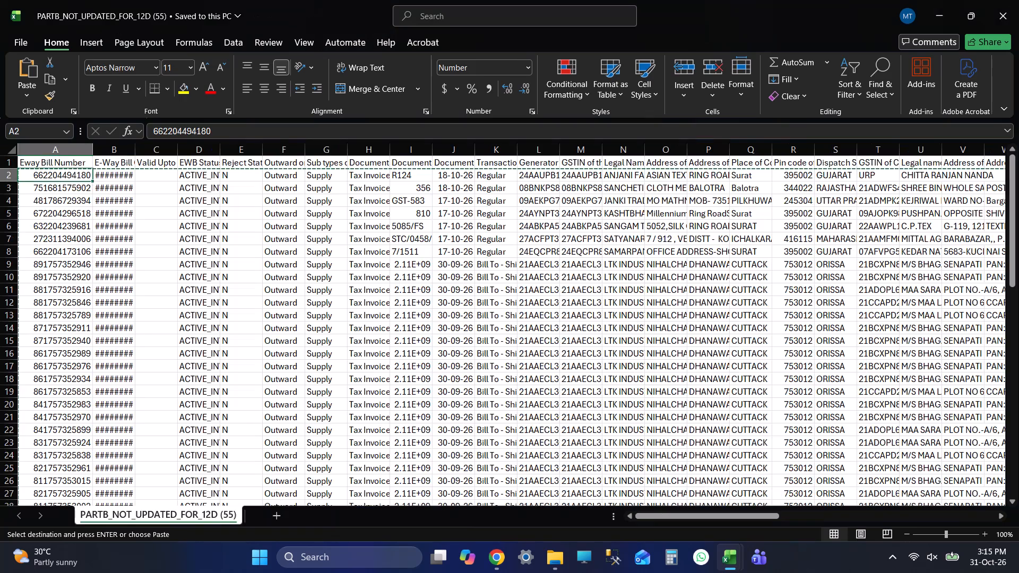
pyautogui.hotkey('ctrl', 'Down')
pyautogui.press('Down')
pyautogui.press('Down')
pyautogui.press('Down')
pyautogui.press('Down')
pyautogui.hotkey('ctrl', 'Up')
pyautogui.hotkey('alt', 'Tab')
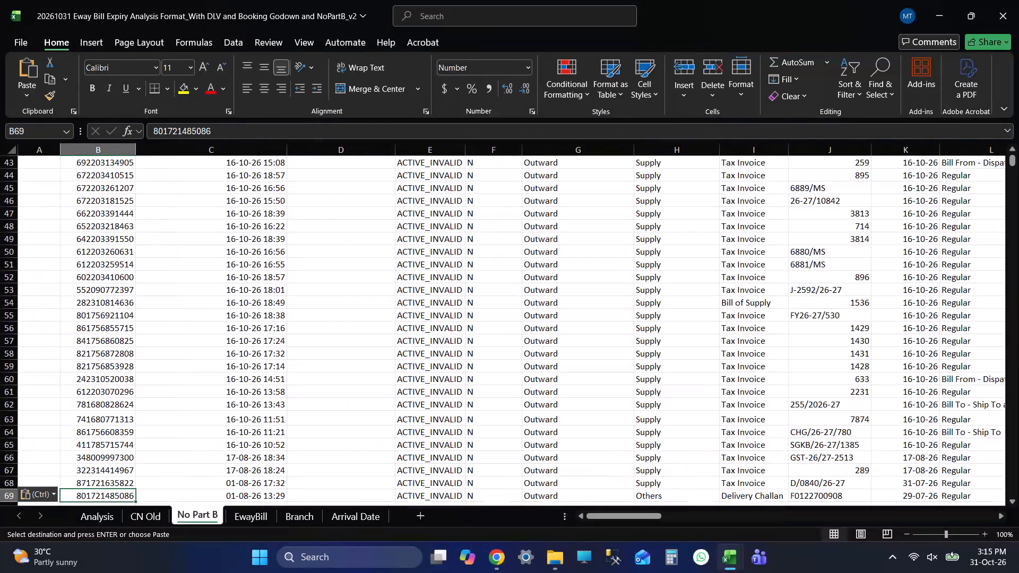
pyautogui.scroll(-4, 560, 290)
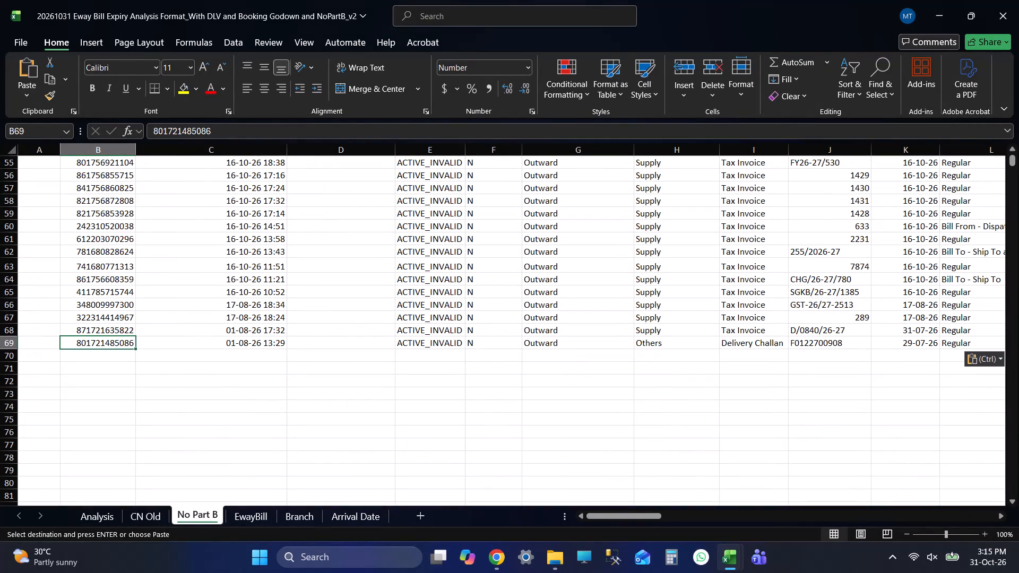
pyautogui.hotkey('alt', 'Tab')
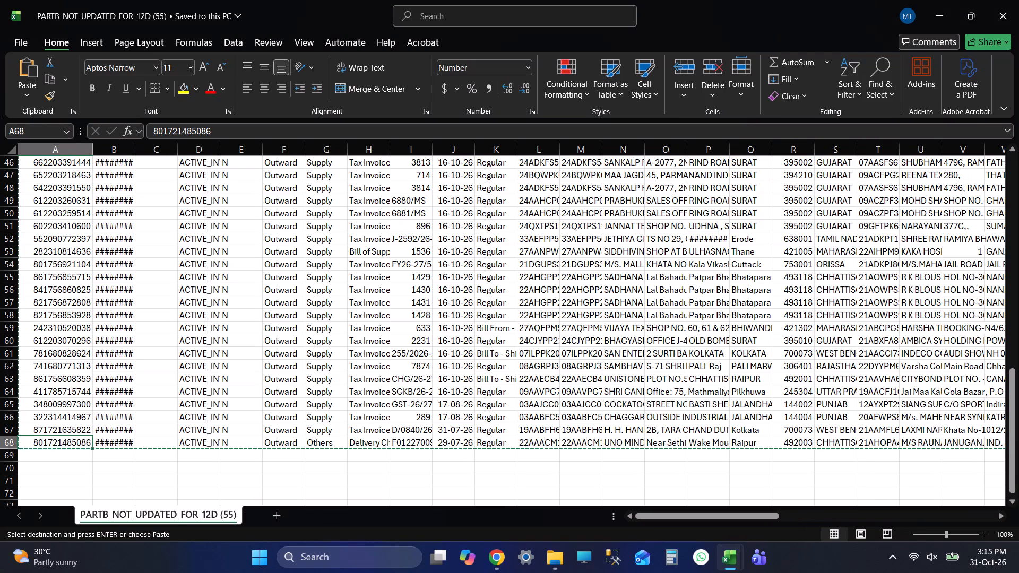
# Close the PARTB_NOT_UPDATED_FOR_12D (55) report without keeping the copied data on the clipboard.
pyautogui.click(1018, 0)
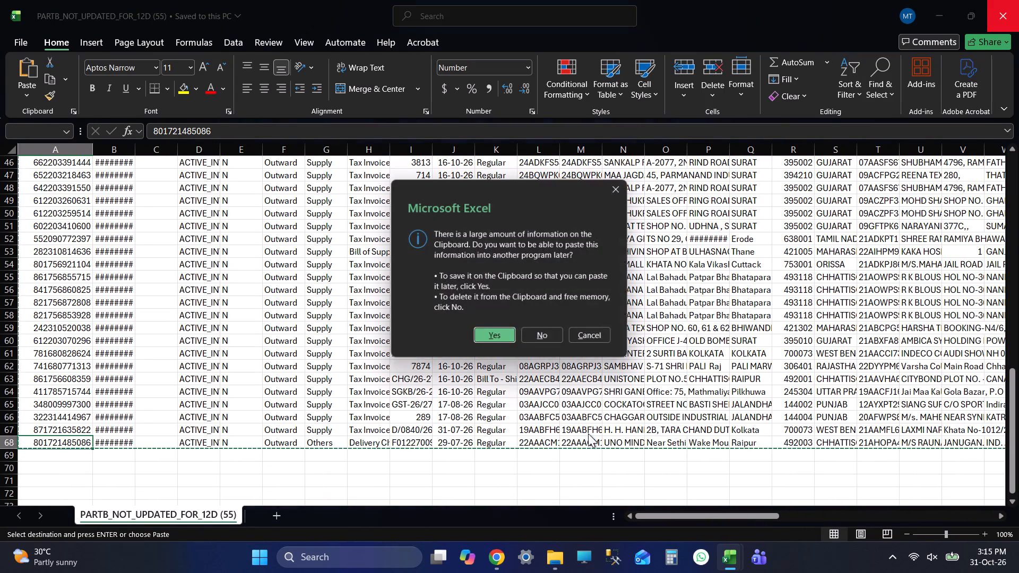
pyautogui.click(563, 335)
# Examine the first and last pasted rows of the Eway Bill Number column on the No Part B sheet.
pyautogui.press('Down')
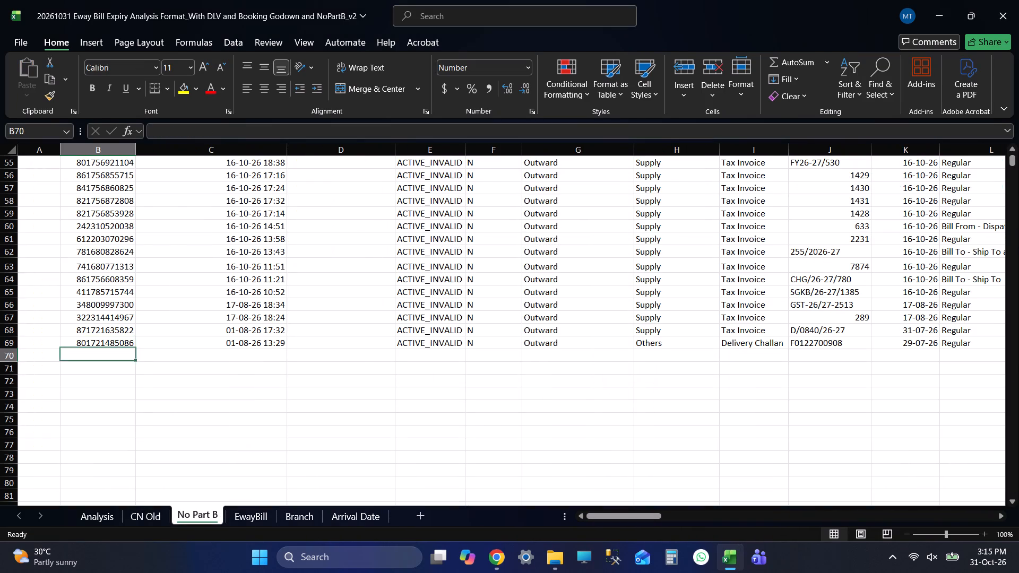
pyautogui.press('Down')
pyautogui.press('Down')
pyautogui.press('Down')
pyautogui.press('Down')
pyautogui.press('Down')
pyautogui.press('Down')
pyautogui.press('Down')
pyautogui.hotkey('ctrl', 'Up')
pyautogui.hotkey('ctrl', 'Up')
pyautogui.press('Up')
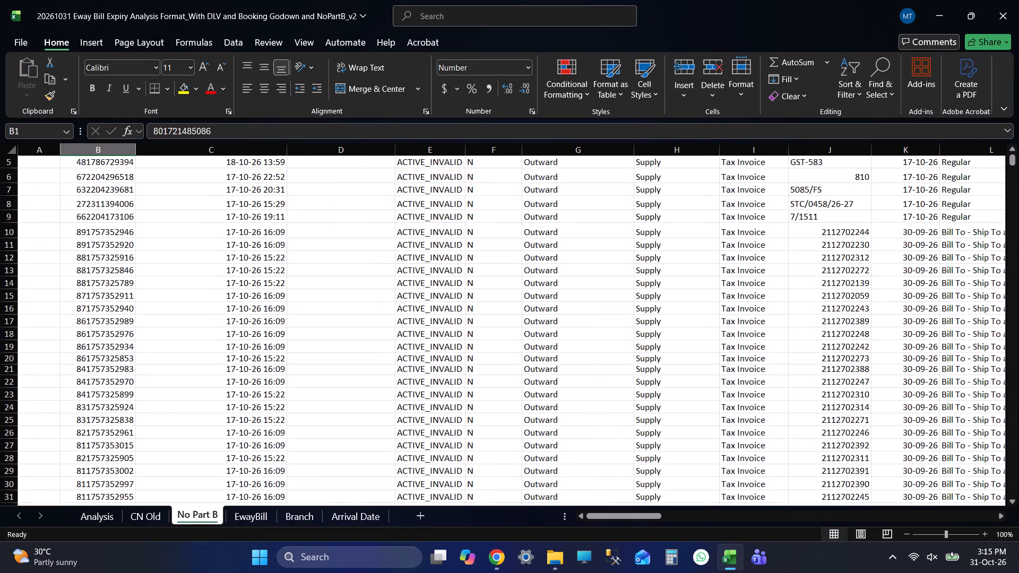
pyautogui.press('Up')
pyautogui.press('Up')
pyautogui.press('Up')
pyautogui.press('Down')
pyautogui.press('Down')
pyautogui.hotkey('ctrl', 'Down')
pyautogui.press('Down')
pyautogui.press('Down')
pyautogui.press('Down')
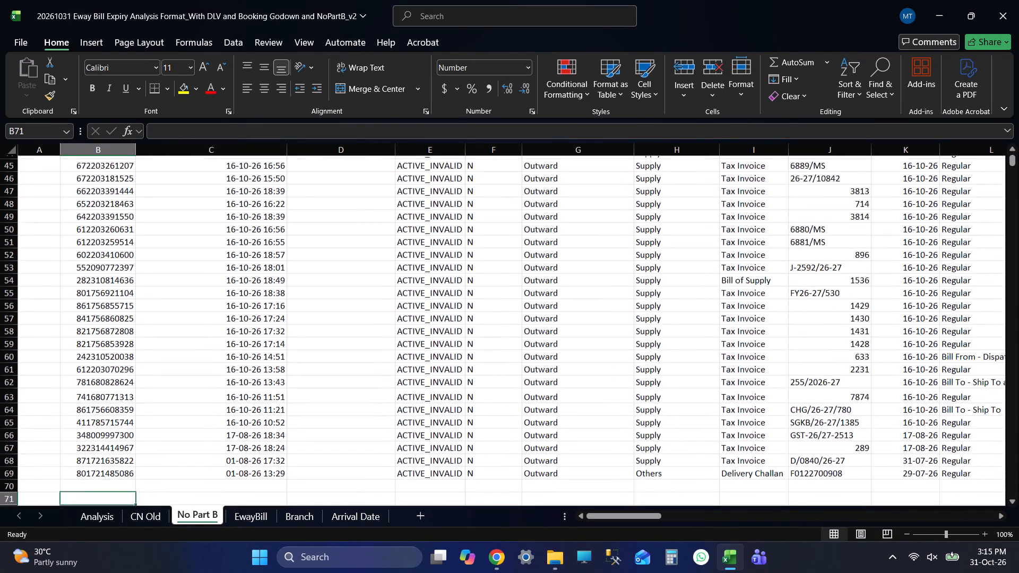
pyautogui.press('Down')
pyautogui.press('Down')
pyautogui.press('Down')
pyautogui.press('Down')
pyautogui.hotkey('ctrl', 'Up')
pyautogui.hotkey('ctrl', 'Up')
pyautogui.press('Up')
pyautogui.press('Up')
pyautogui.press('Up')
pyautogui.press('Up')
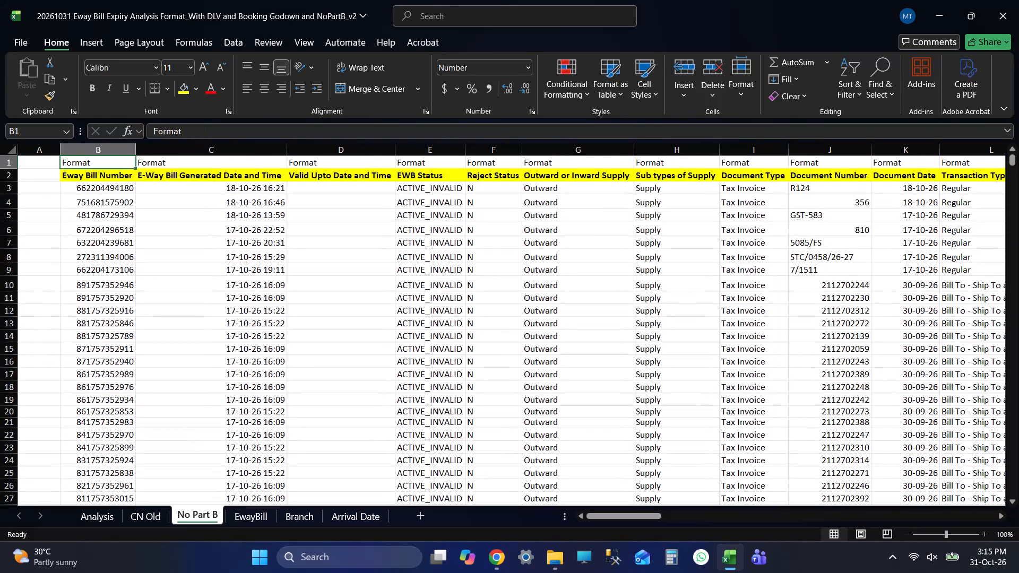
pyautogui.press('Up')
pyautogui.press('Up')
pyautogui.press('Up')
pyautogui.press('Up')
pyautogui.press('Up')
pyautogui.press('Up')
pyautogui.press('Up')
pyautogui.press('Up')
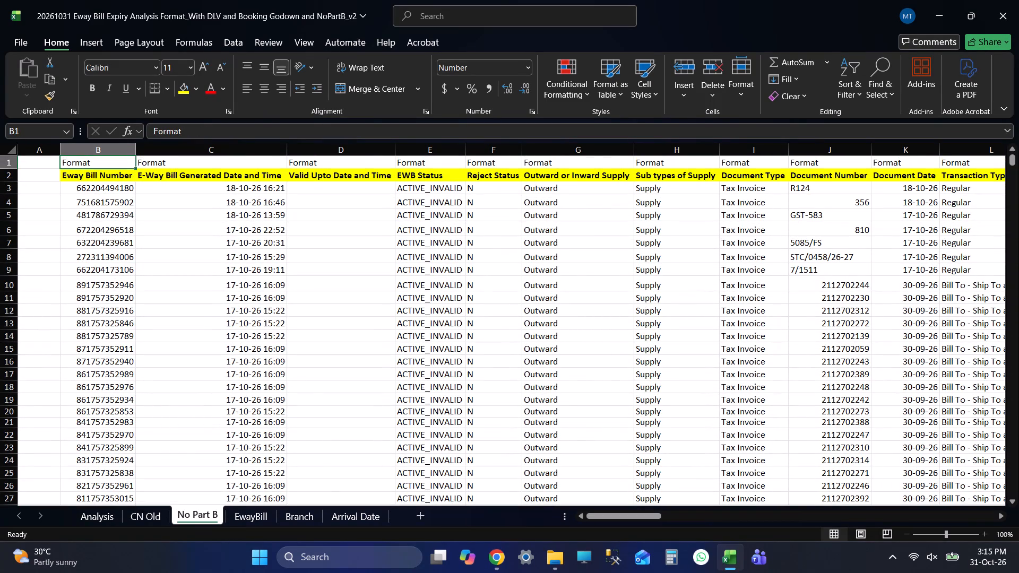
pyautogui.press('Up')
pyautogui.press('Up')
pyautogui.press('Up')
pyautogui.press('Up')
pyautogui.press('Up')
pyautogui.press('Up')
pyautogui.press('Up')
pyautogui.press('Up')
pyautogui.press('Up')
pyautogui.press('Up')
# Recheck where the pasted Eway Bill Number data starts and ends in column B of the No Part B sheet.
pyautogui.press('Down')
pyautogui.press('Down')
pyautogui.press('Down')
pyautogui.press('Down')
pyautogui.press('Down')
pyautogui.press('Down')
pyautogui.hotkey('ctrl', 'Down')
pyautogui.press('Down')
pyautogui.press('Down')
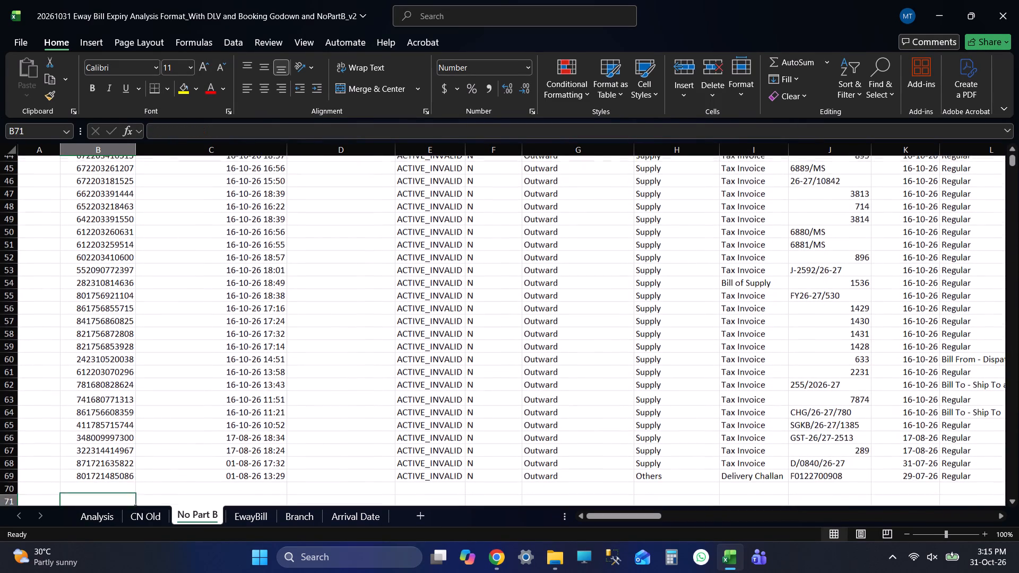
pyautogui.press('Down')
pyautogui.press('Down')
pyautogui.press('Down')
pyautogui.press('Down')
pyautogui.hotkey('ctrl', 'Up')
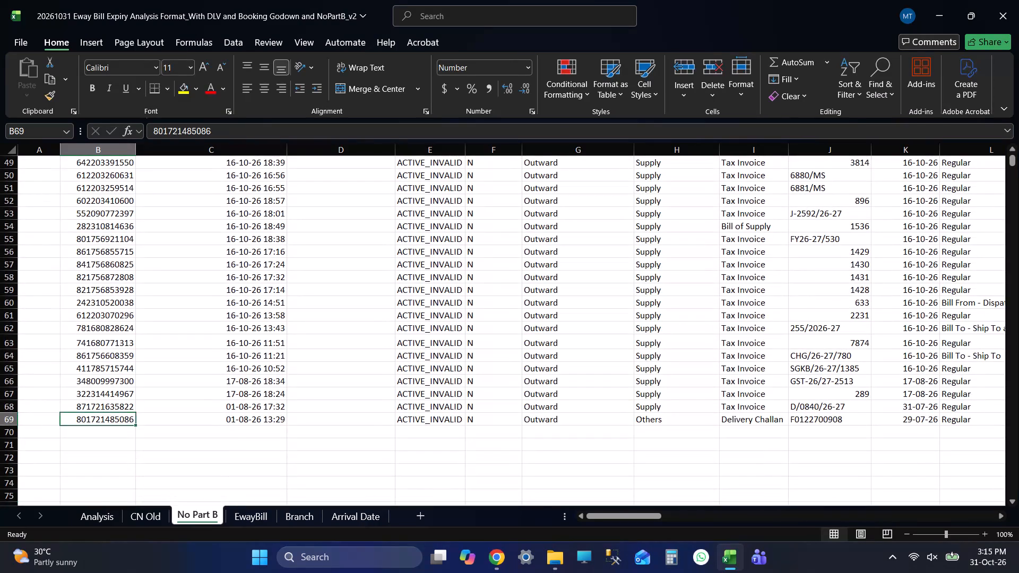
pyautogui.hotkey('ctrl', 'Up')
pyautogui.hotkey('ctrl', 'Down')
pyautogui.press('Down')
pyautogui.press('Down')
pyautogui.press('Down')
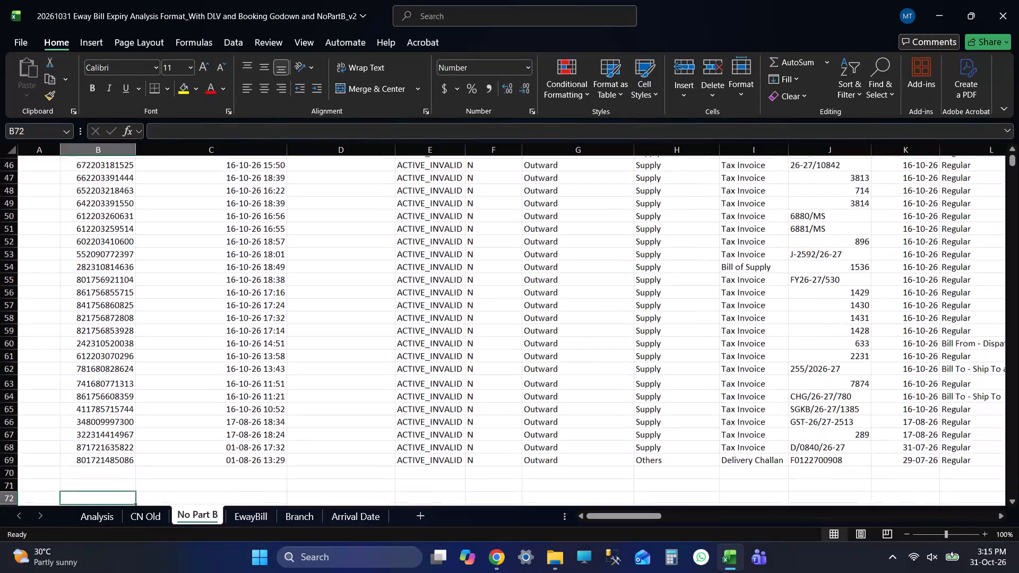
pyautogui.press('Down')
pyautogui.press('Down')
pyautogui.press('Down')
pyautogui.press('Down')
pyautogui.press('Down')
pyautogui.hotkey('ctrl', 'Up')
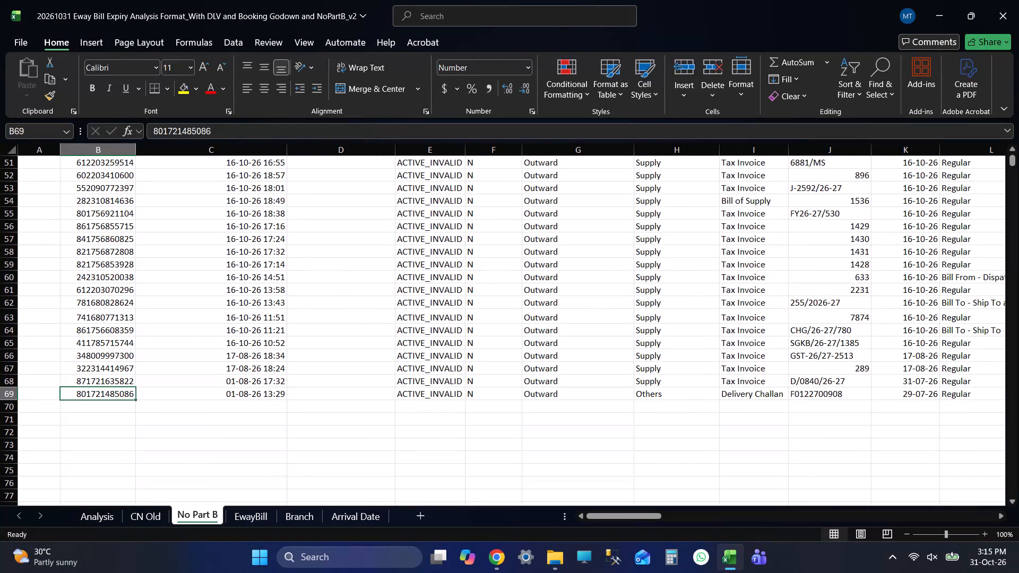
pyautogui.hotkey('ctrl', 'Up')
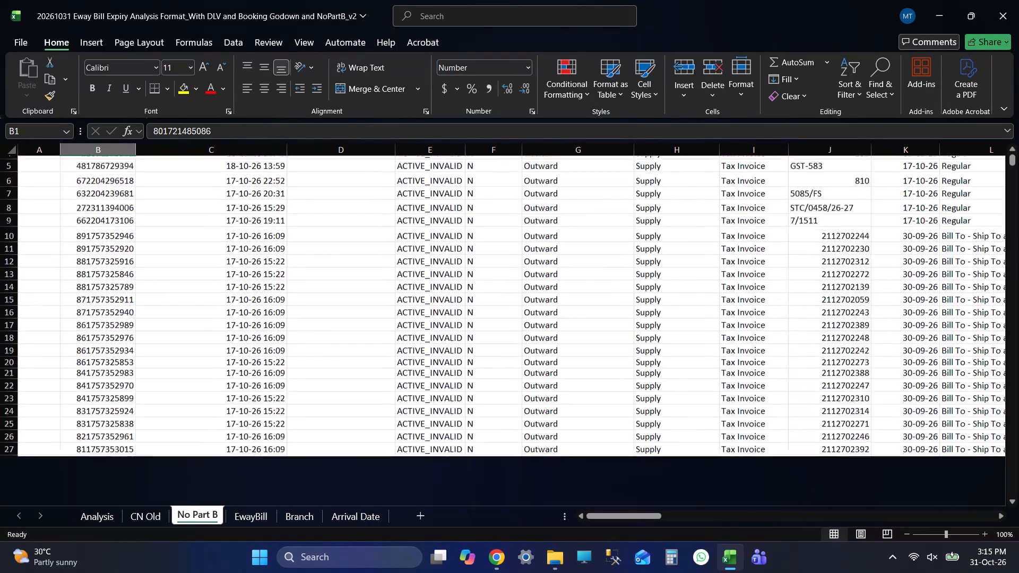
pyautogui.press('Up')
pyautogui.press('Up')
pyautogui.press('Up')
pyautogui.press('Down')
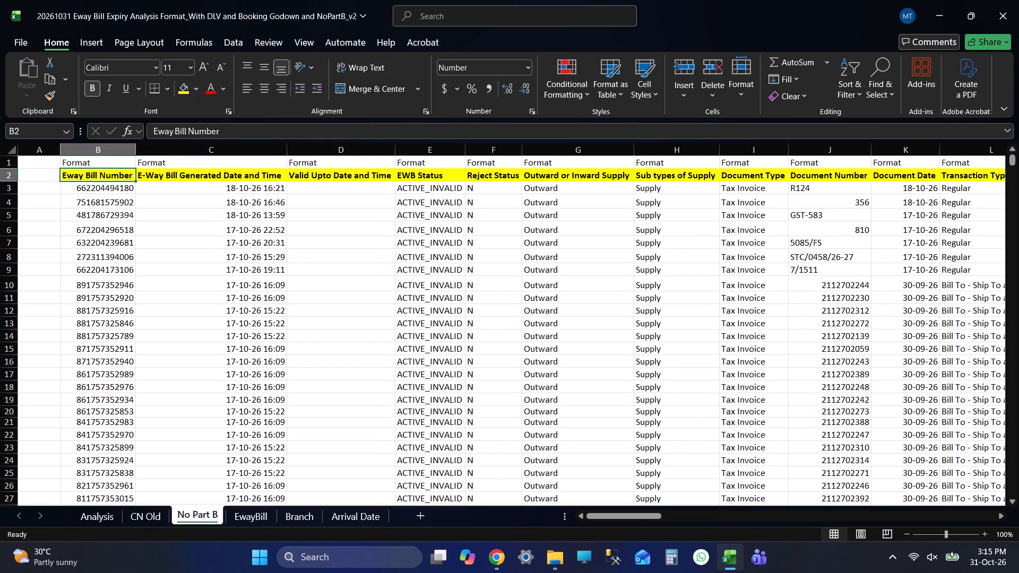
# Go to the EwayBill sheet, then open the EWB_EXPIRING_TODAY (64) report from the 20261031 Data (P) folder.
pyautogui.click(253, 518)
pyautogui.hotkey('alt', 'Tab')
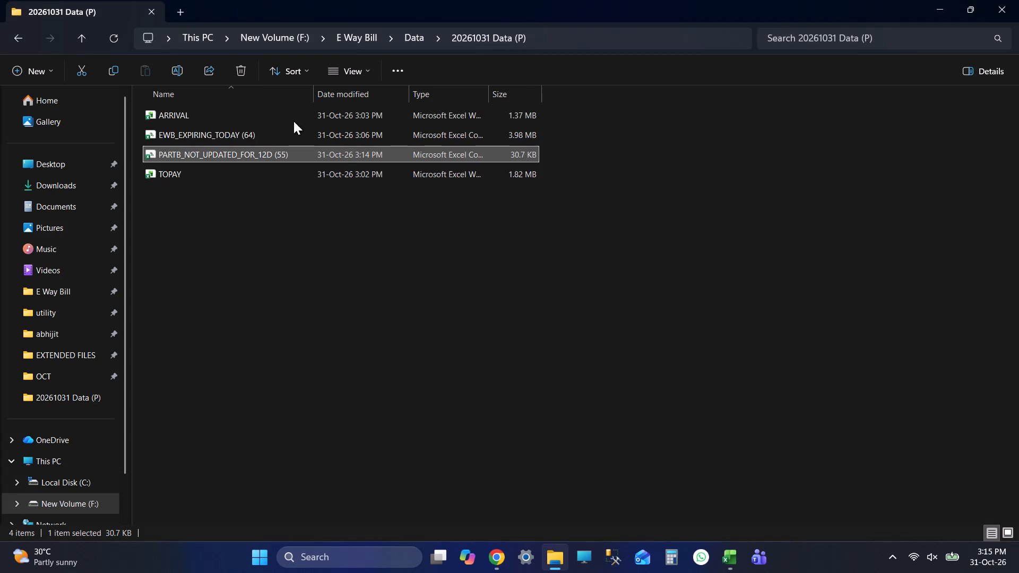
pyautogui.hotkey('alt', 'Tab')
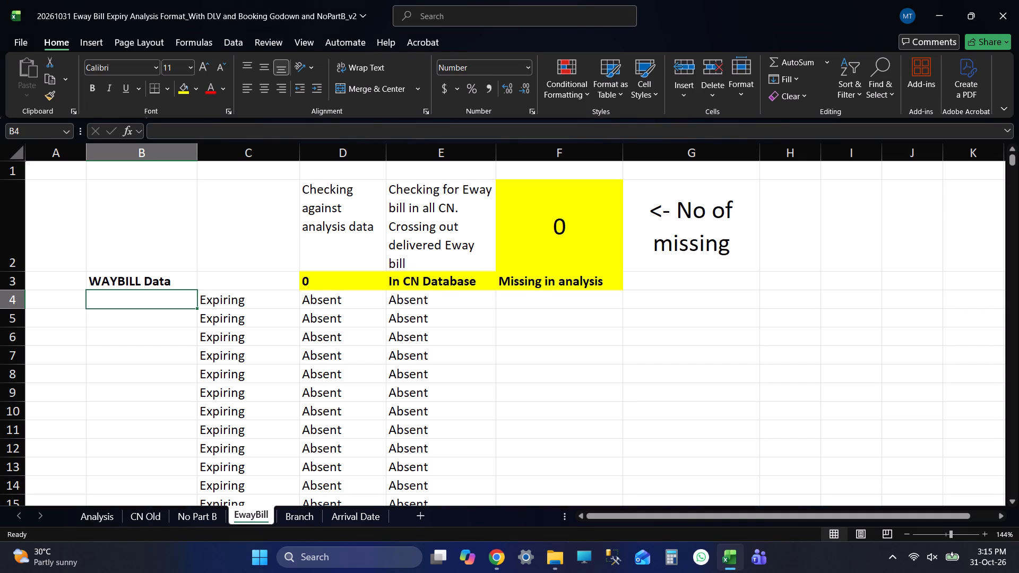
pyautogui.hotkey('alt', 'Tab')
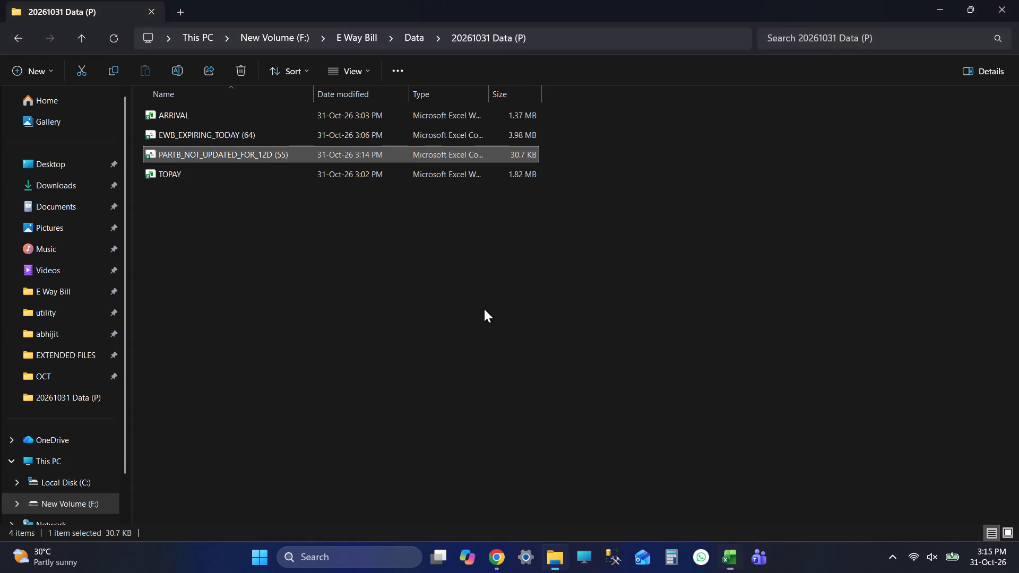
pyautogui.hotkey('alt', 'Tab')
pyautogui.hotkey('alt', 'Tab')
pyautogui.doubleClick(231, 136)
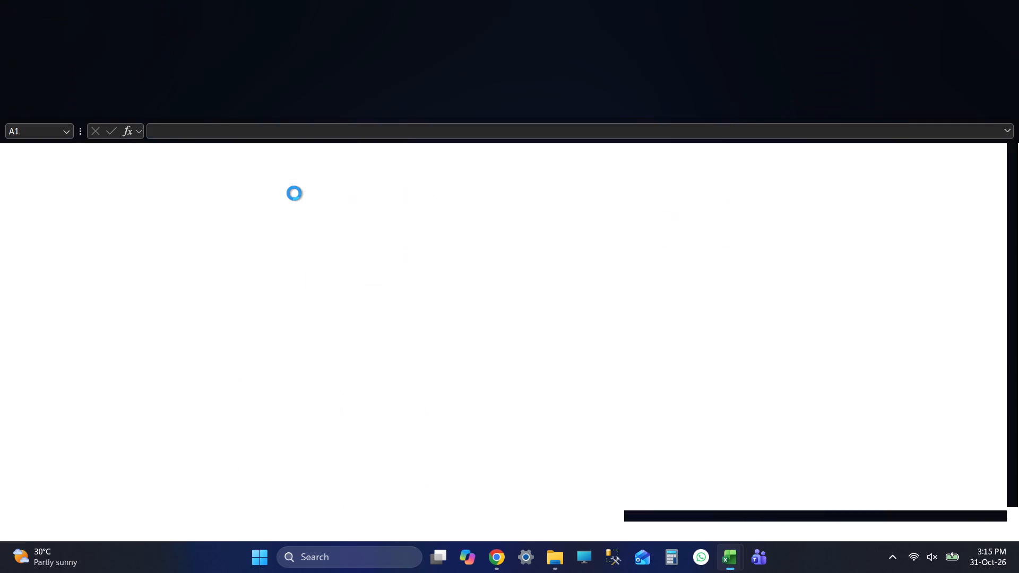
# Remove the apostrophes from all Eway Bill Number values from A2 down by replacing ' with nothing.
pyautogui.press('Up')
pyautogui.press('Up')
pyautogui.press('Up')
pyautogui.press('Up')
pyautogui.press('Up')
pyautogui.press('Down')
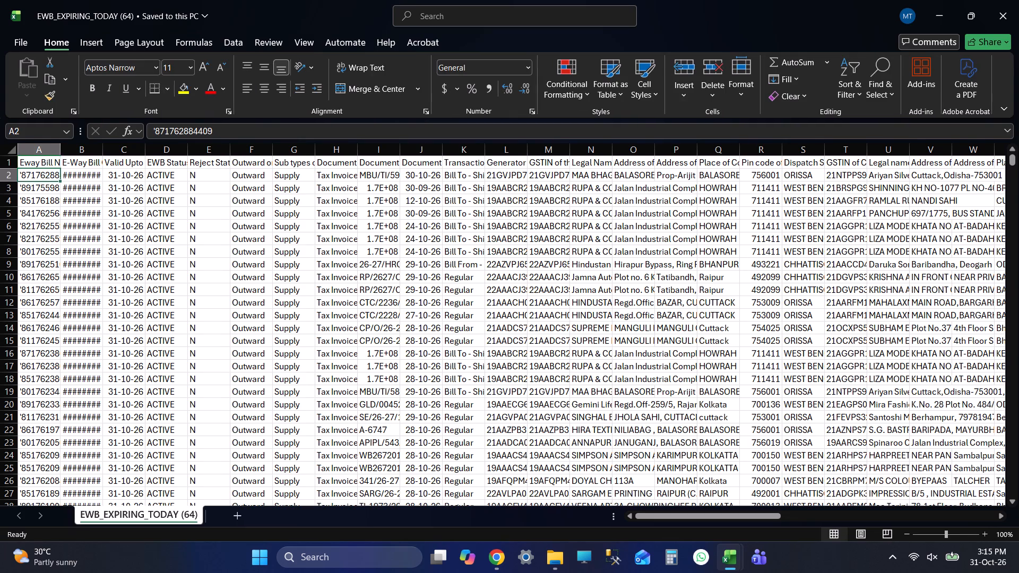
pyautogui.hotkey('ctrl', 'shift', 'Down')
pyautogui.hotkey('ctrl', 'h')
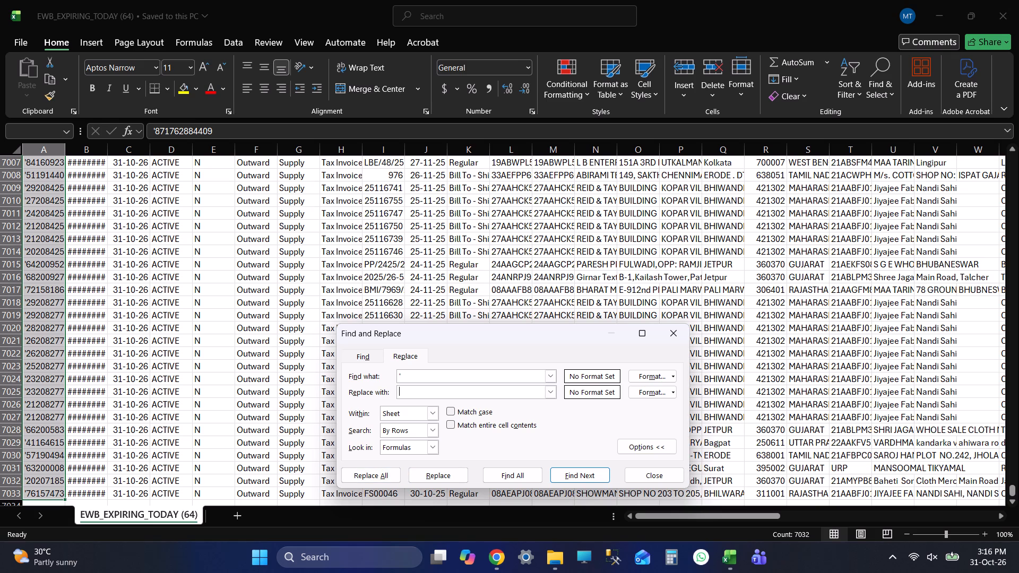
pyautogui.click(376, 479)
pyautogui.click(591, 442)
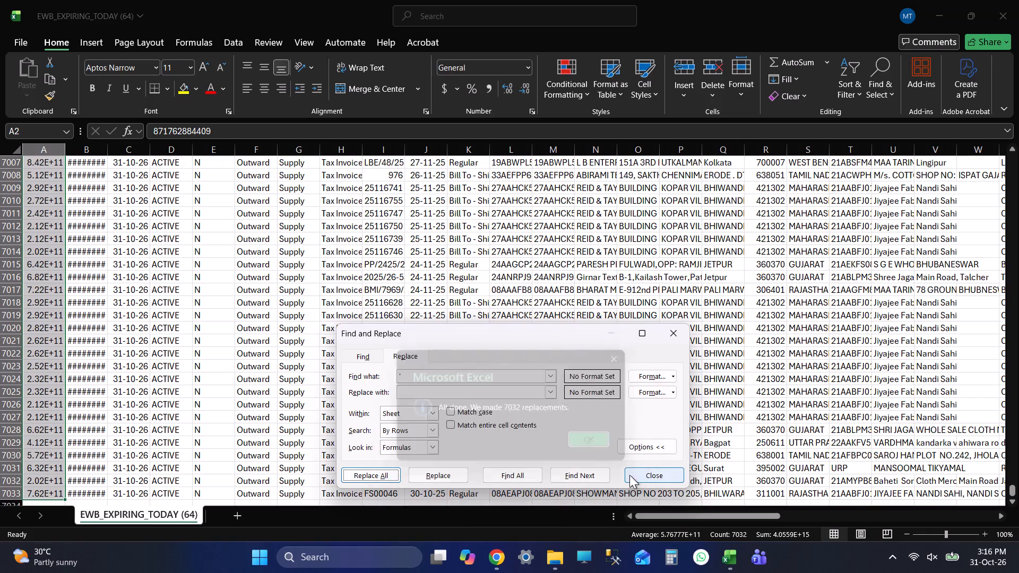
pyautogui.click(636, 477)
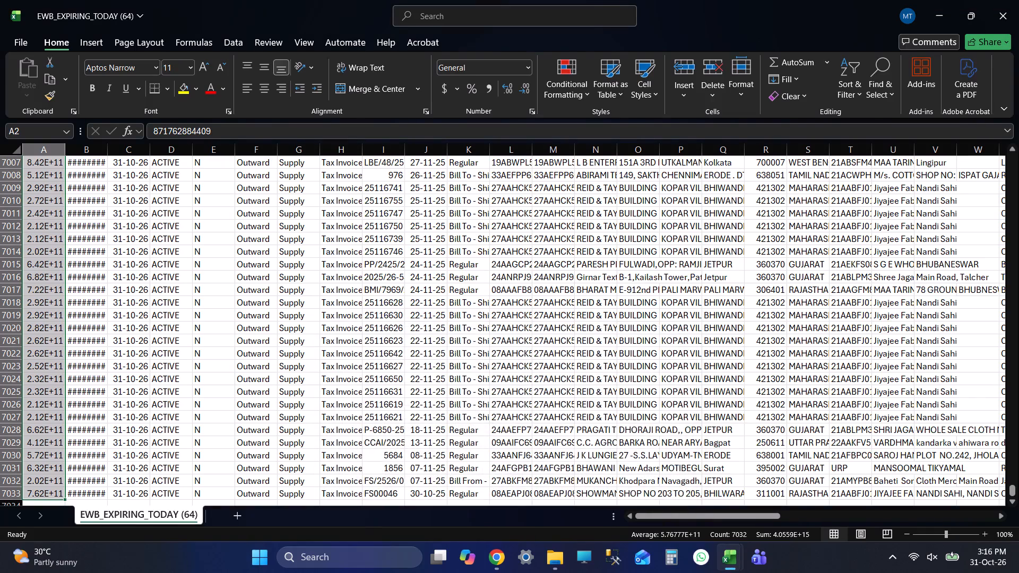
# Format the Eway Bill Number values as Number with no decimal places and save the report.
pyautogui.click(527, 65)
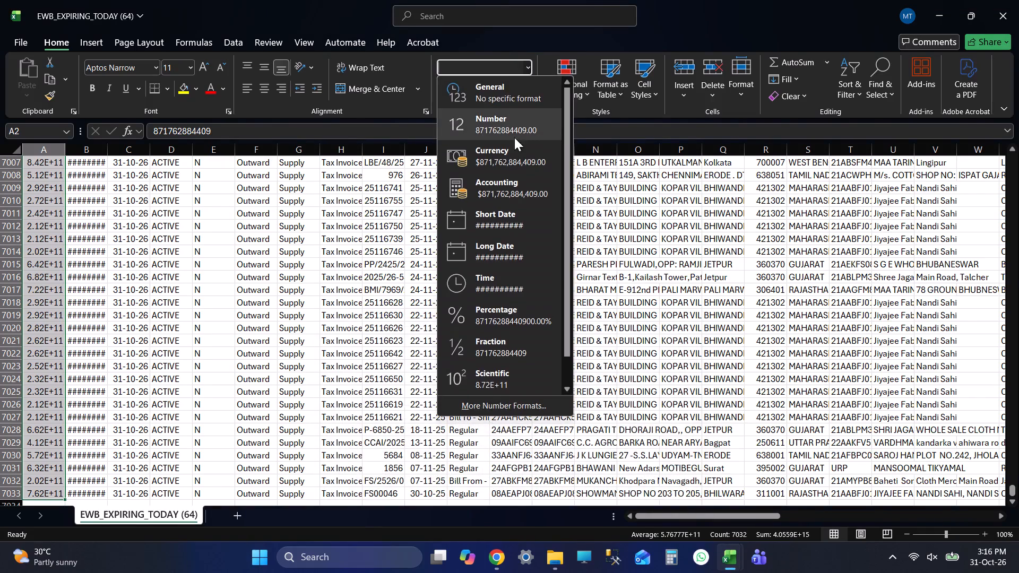
pyautogui.click(511, 124)
pyautogui.doubleClick(523, 88)
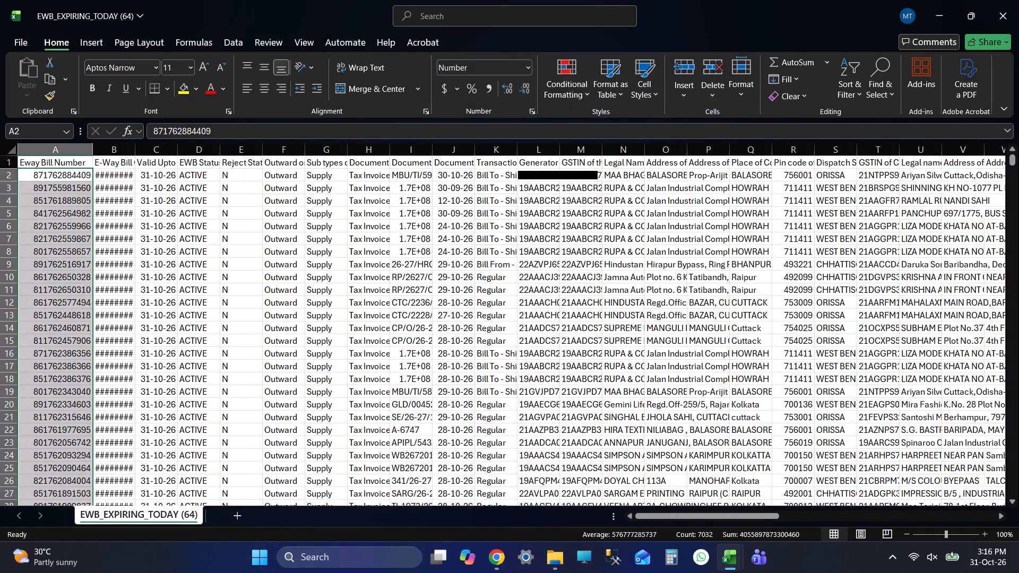
pyautogui.hotkey('ctrl', 's')
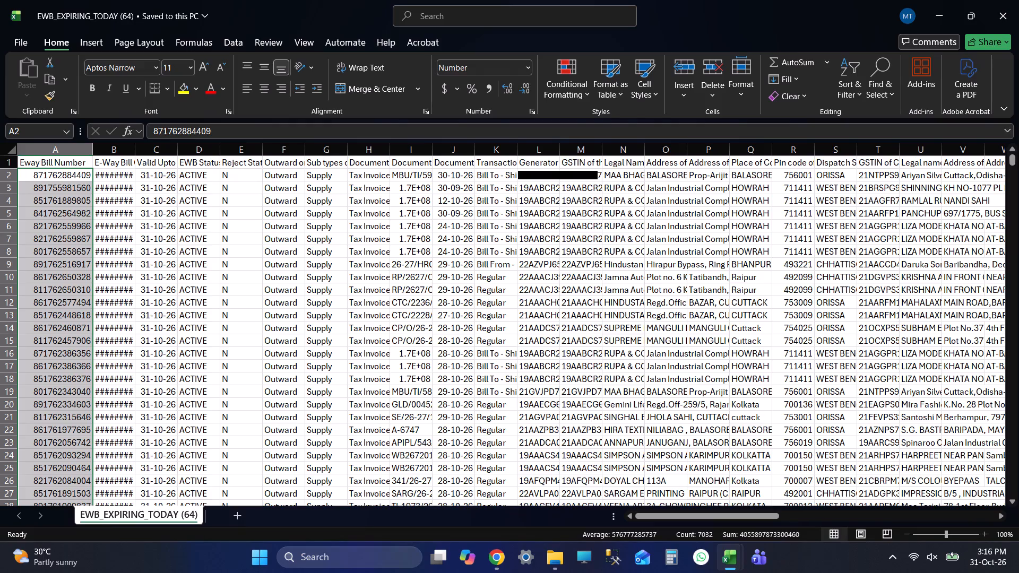
pyautogui.hotkey('ctrl', 's')
pyautogui.hotkey('ctrl', 's')
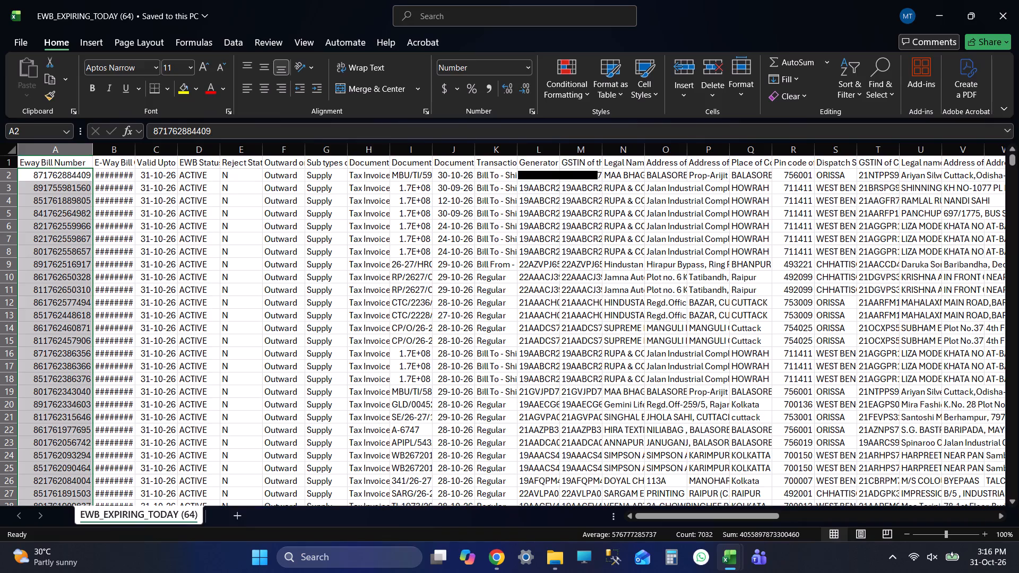
# Examine the start and end of the Eway Bill Number column in the EWB_EXPIRING_TODAY (64) report.
pyautogui.press('Up')
pyautogui.press('Up')
pyautogui.press('Up')
pyautogui.press('Up')
pyautogui.press('Up')
pyautogui.press('Up')
pyautogui.press('Up')
pyautogui.press('Up')
pyautogui.press('Up')
pyautogui.hotkey('alt', 'Tab')
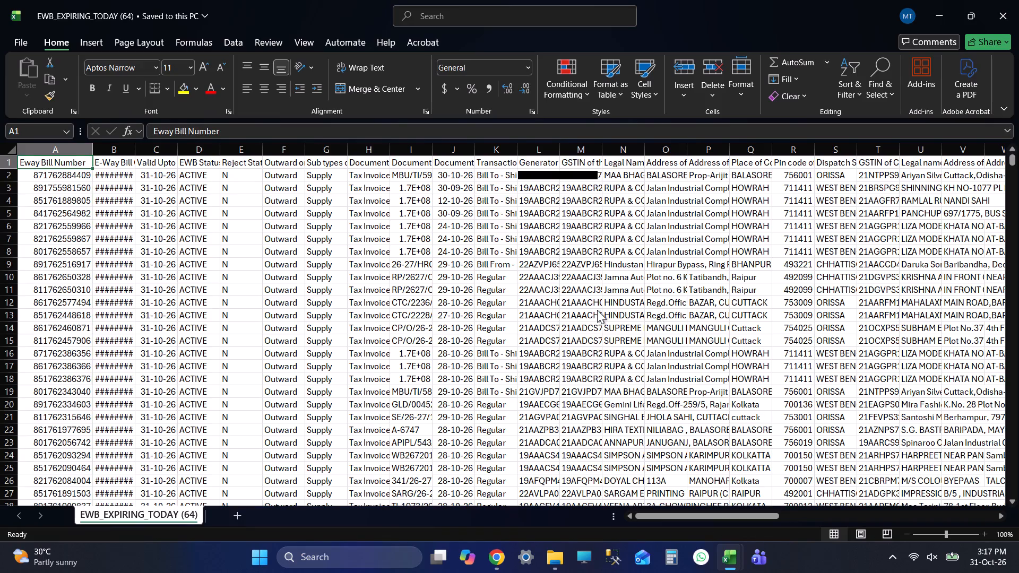
pyautogui.hotkey('alt', 'Tab')
pyautogui.press('Up')
pyautogui.press('Up')
pyautogui.press('Up')
pyautogui.press('Down')
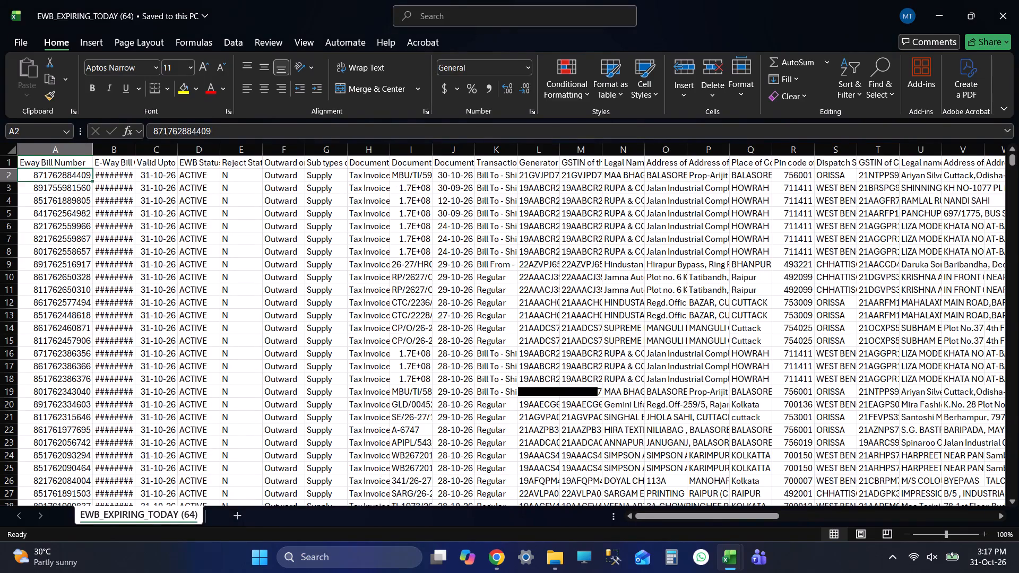
pyautogui.hotkey('ctrl', 'Down')
pyautogui.press('Down')
pyautogui.press('Down')
pyautogui.press('Down')
pyautogui.press('Down')
pyautogui.press('Down')
pyautogui.hotkey('ctrl', 'Up')
pyautogui.press('Up')
pyautogui.hotkey('ctrl', 'Up')
pyautogui.press('Up')
pyautogui.press('Up')
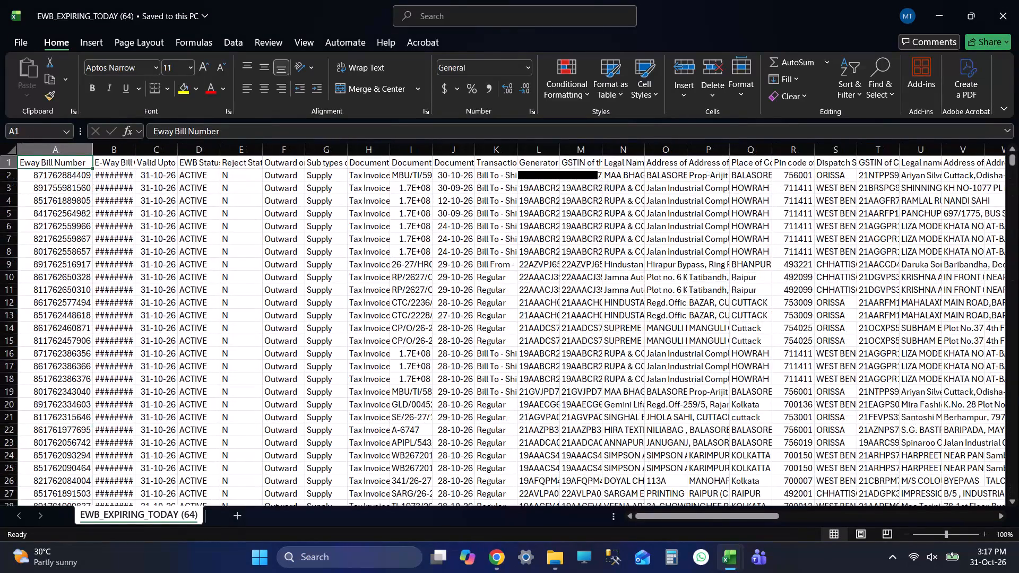
# Examine the first and last rows of the Eway Bill Number column and the empty cells below the data.
pyautogui.hotkey('ctrl', 'Up')
pyautogui.press('Up')
pyautogui.press('Down')
pyautogui.press('Down')
pyautogui.press('Down')
pyautogui.hotkey('ctrl', 'Down')
pyautogui.press('Down')
pyautogui.press('Down')
pyautogui.press('Down')
pyautogui.press('Down')
pyautogui.press('Down')
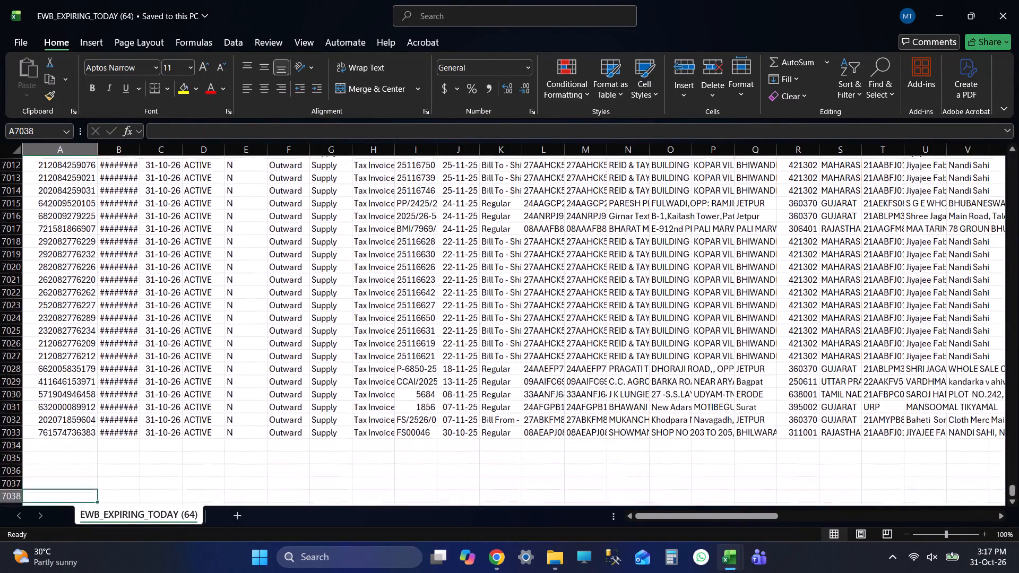
pyautogui.press('Down')
pyautogui.press('Down')
pyautogui.hotkey('ctrl', 'Up')
pyautogui.hotkey('ctrl', 'Up')
pyautogui.press('Up')
pyautogui.press('Up')
pyautogui.press('Up')
pyautogui.press('Down')
pyautogui.press('Down')
pyautogui.press('Down')
pyautogui.hotkey('ctrl', 'Down')
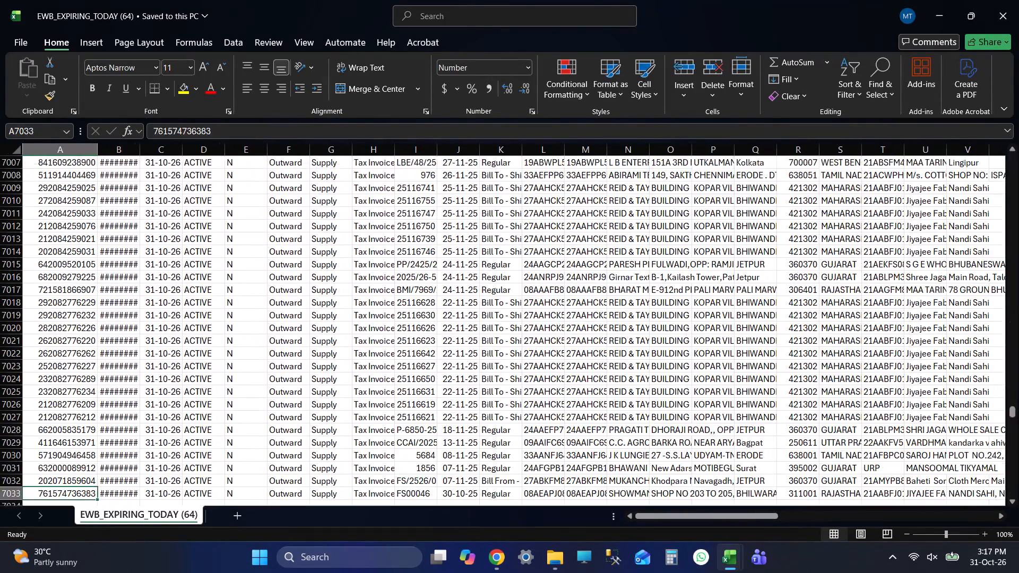
pyautogui.press('Down')
pyautogui.press('Down')
pyautogui.press('Down')
pyautogui.press('Down')
pyautogui.press('Down')
pyautogui.press('Down')
pyautogui.press('Down')
pyautogui.hotkey('ctrl', 'Up')
pyautogui.hotkey('ctrl', 'Up')
pyautogui.press('Up')
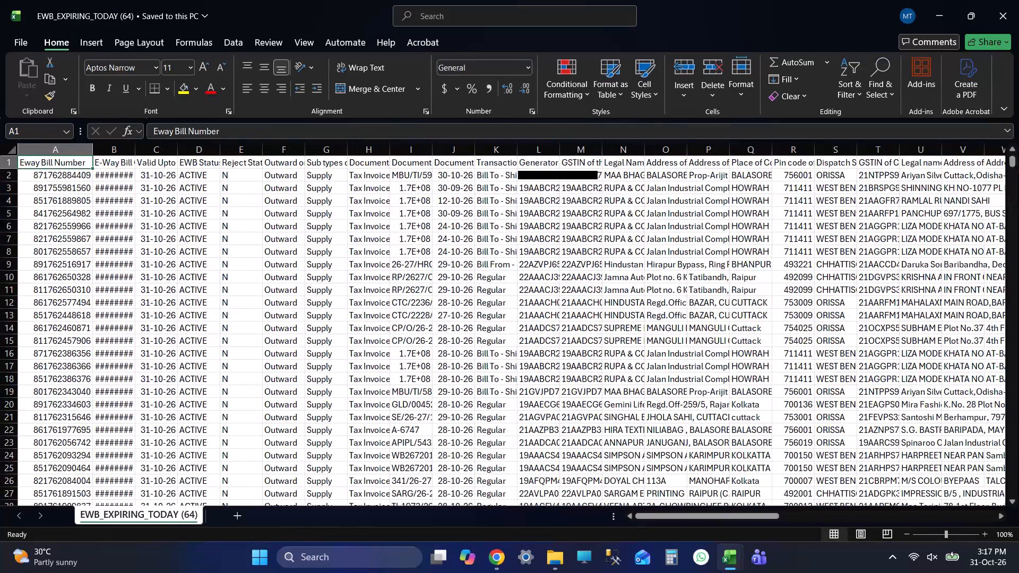
pyautogui.press('Up')
pyautogui.press('Up')
pyautogui.press('Up')
pyautogui.hotkey('ctrl', 'Down')
pyautogui.hotkey('ctrl', 'Down')
pyautogui.hotkey('ctrl', 'Down')
pyautogui.press('Down')
pyautogui.press('Down')
pyautogui.hotkey('ctrl', 'Up')
pyautogui.hotkey('ctrl', 'Up')
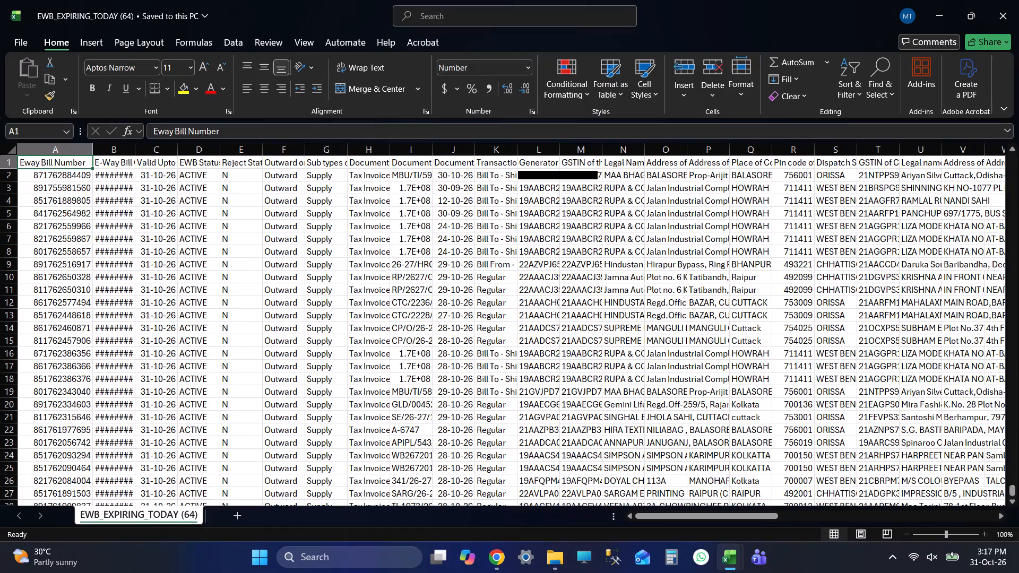
pyautogui.hotkey('ctrl', 'Up')
pyautogui.press('Up')
pyautogui.press('Down')
pyautogui.press('Down')
pyautogui.press('Down')
pyautogui.hotkey('ctrl', 'Down')
pyautogui.press('Down')
pyautogui.press('Down')
pyautogui.press('Down')
pyautogui.press('Down')
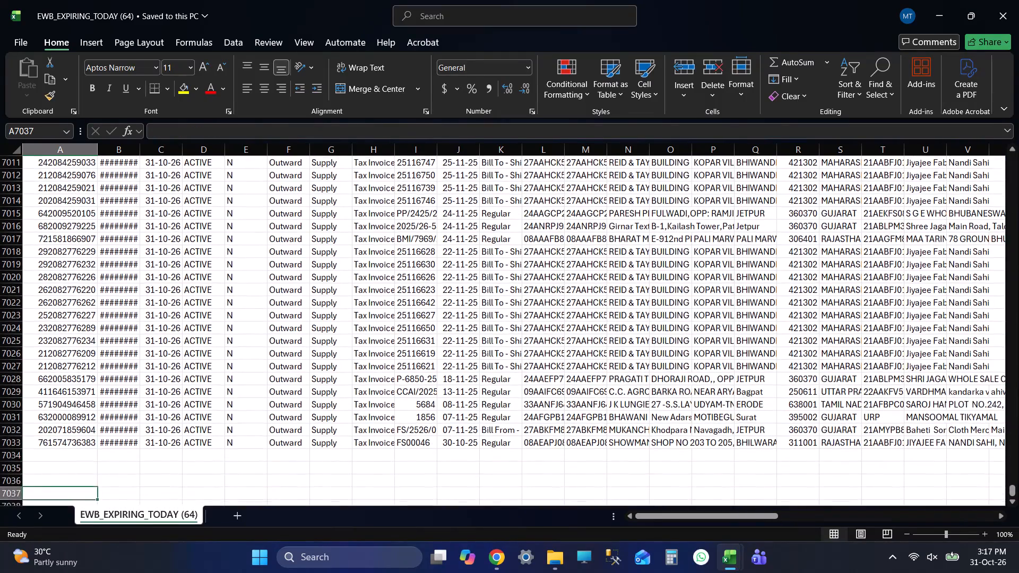
pyautogui.hotkey('ctrl', 'Up')
pyautogui.hotkey('ctrl', 'Up')
pyautogui.press('Up')
pyautogui.press('Up')
pyautogui.press('Up')
pyautogui.press('Up')
pyautogui.press('Up')
pyautogui.press('Up')
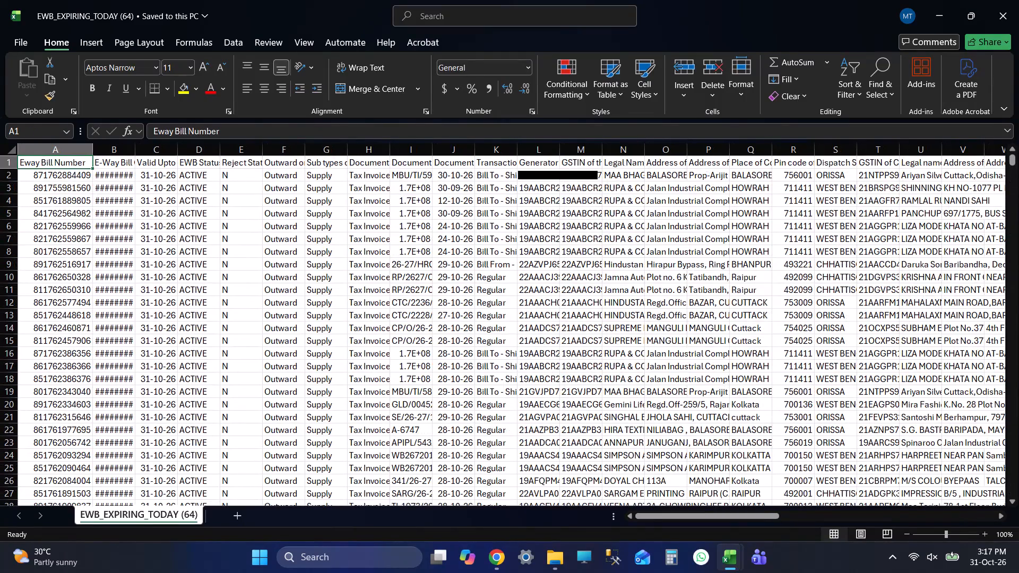
pyautogui.press('Up')
pyautogui.press('Up')
pyautogui.press('Up')
pyautogui.press('Up')
pyautogui.press('Up')
pyautogui.press('Up')
# Copy all Eway Bill Number values from A2 down and paste them under WAYBILL Data from B4 in the EwayBill sheet.
pyautogui.press('Down')
pyautogui.hotkey('ctrl', 'shift', 'Down')
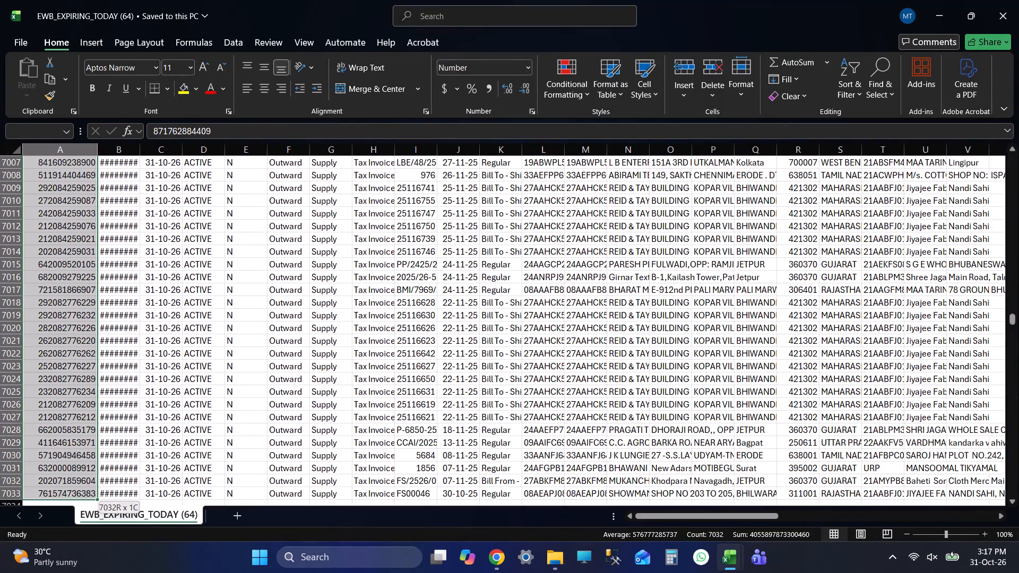
pyautogui.hotkey('ctrl', 'c')
pyautogui.hotkey('ctrl', 'c')
pyautogui.hotkey('ctrl', 'c')
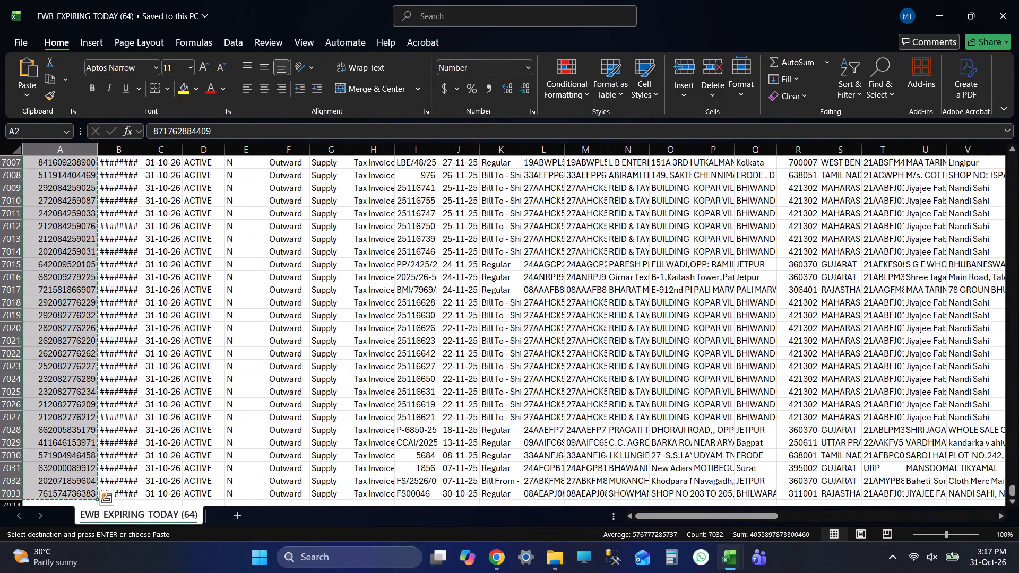
pyautogui.hotkey('ctrl', 'c')
pyautogui.hotkey('ctrl', 'c')
pyautogui.hotkey('alt', 'Tab')
pyautogui.press('Up')
pyautogui.press('Down')
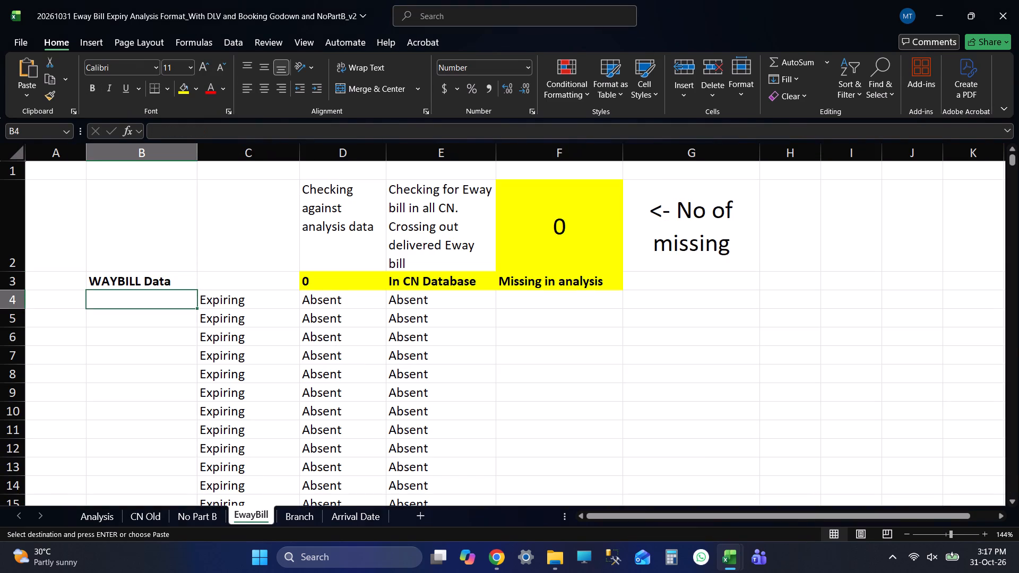
pyautogui.hotkey('ctrl', 'v')
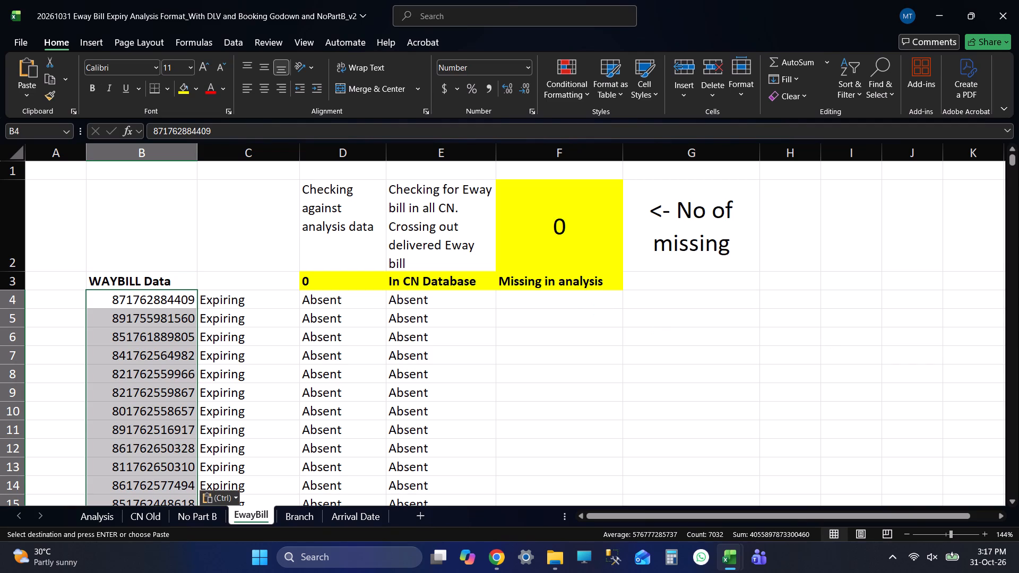
# Return to the EWB_EXPIRING_TODAY (64) report and close it without keeping the copied data on the clipboard.
pyautogui.hotkey('alt', 'Tab')
pyautogui.hotkey('ctrl', 'Down')
pyautogui.press('Down')
pyautogui.press('Down')
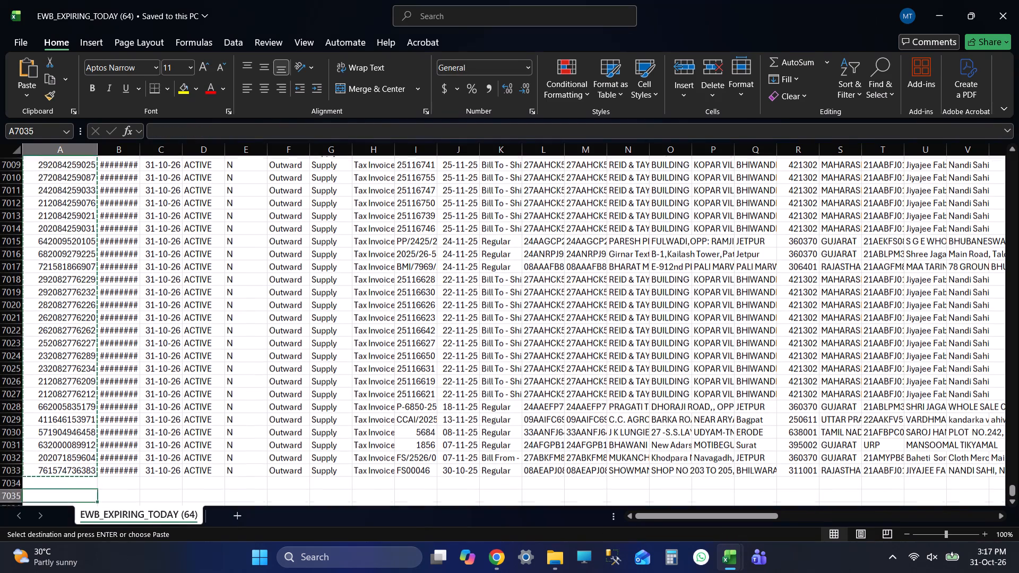
pyautogui.press('Down')
pyautogui.press('Down')
pyautogui.press('Down')
pyautogui.hotkey('ctrl', 'Up')
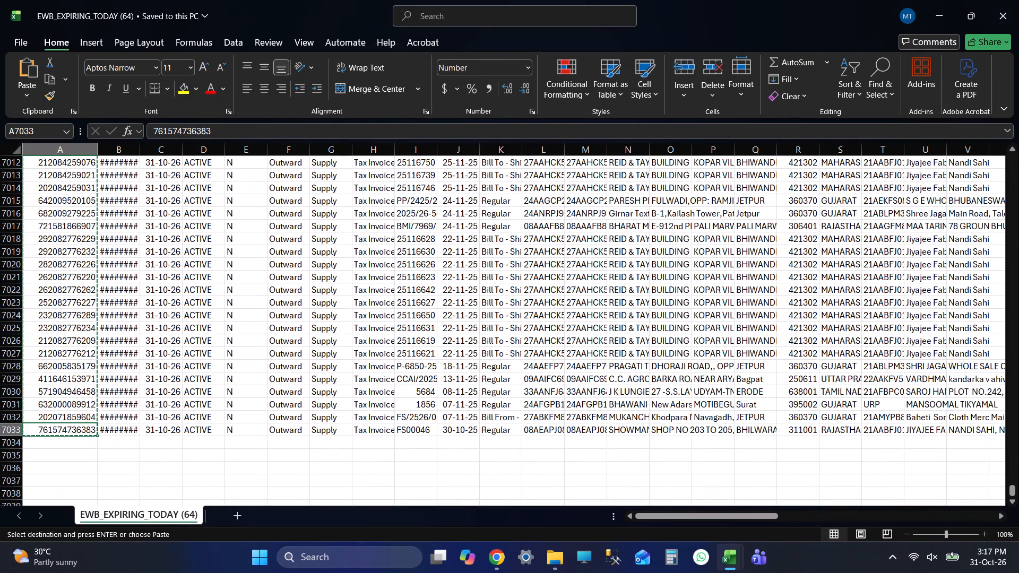
pyautogui.click(1018, 0)
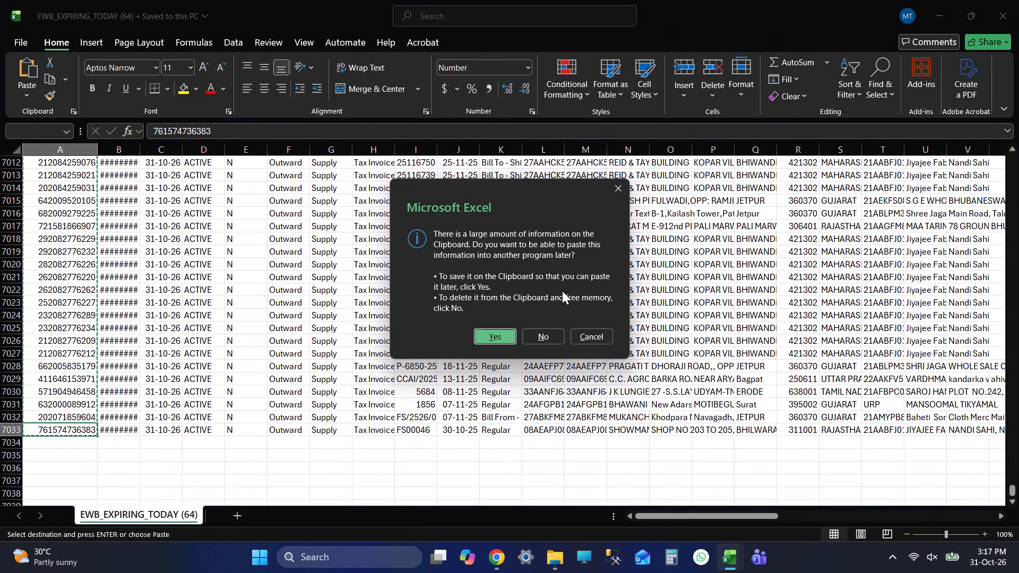
pyautogui.click(547, 336)
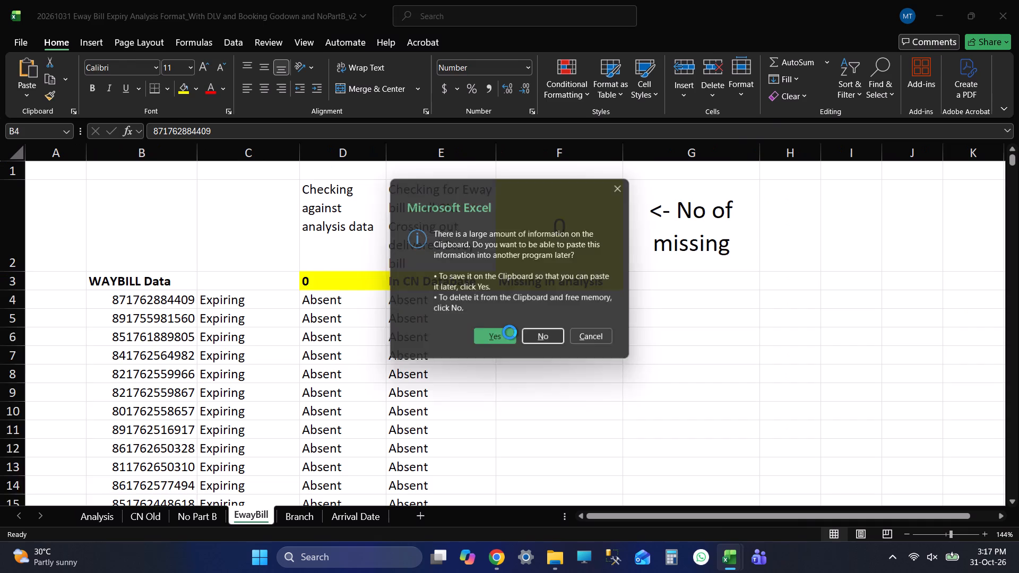
# Examine the start and end of the pasted WAYBILL Data column and the extent of the Expiring and Absent check columns beside it.
pyautogui.scroll(-2, 276, 419)
pyautogui.hotkey('ctrl', 'Down')
pyautogui.press('Down')
pyautogui.press('Down')
pyautogui.press('Down')
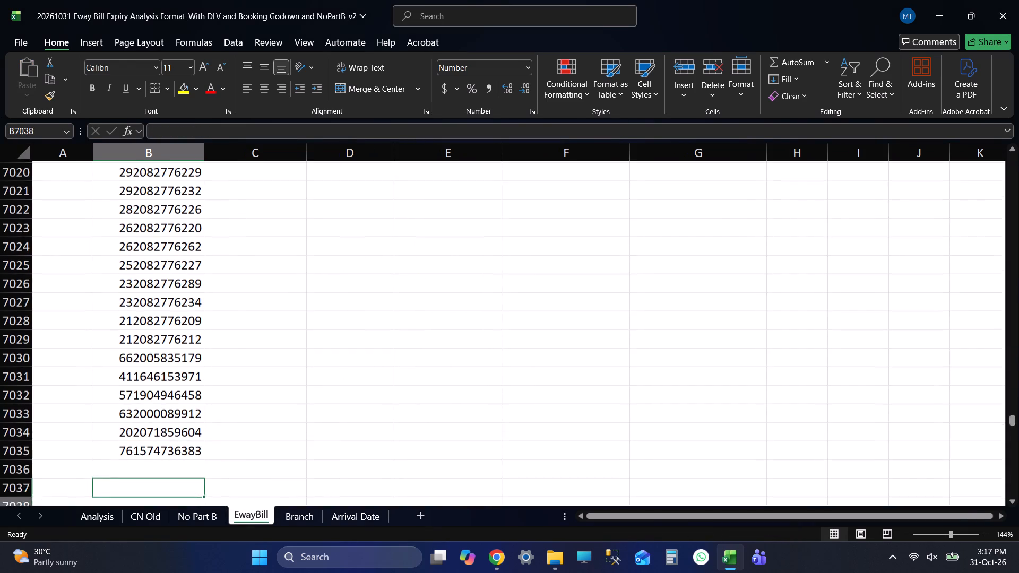
pyautogui.press('Down')
pyautogui.press('Down')
pyautogui.hotkey('ctrl', 'Up')
pyautogui.press('Down')
pyautogui.press('Down')
pyautogui.press('Down')
pyautogui.press('Down')
pyautogui.press('Down')
pyautogui.press('Down')
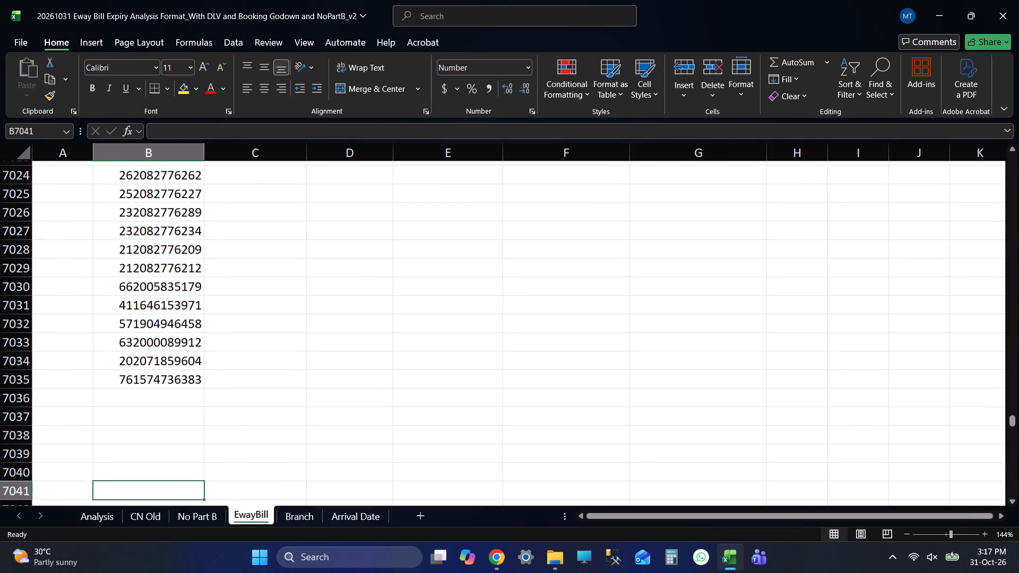
pyautogui.press('Down')
pyautogui.press('Down')
pyautogui.press('Down')
pyautogui.hotkey('ctrl', 'Up')
pyautogui.hotkey('ctrl', 'Up')
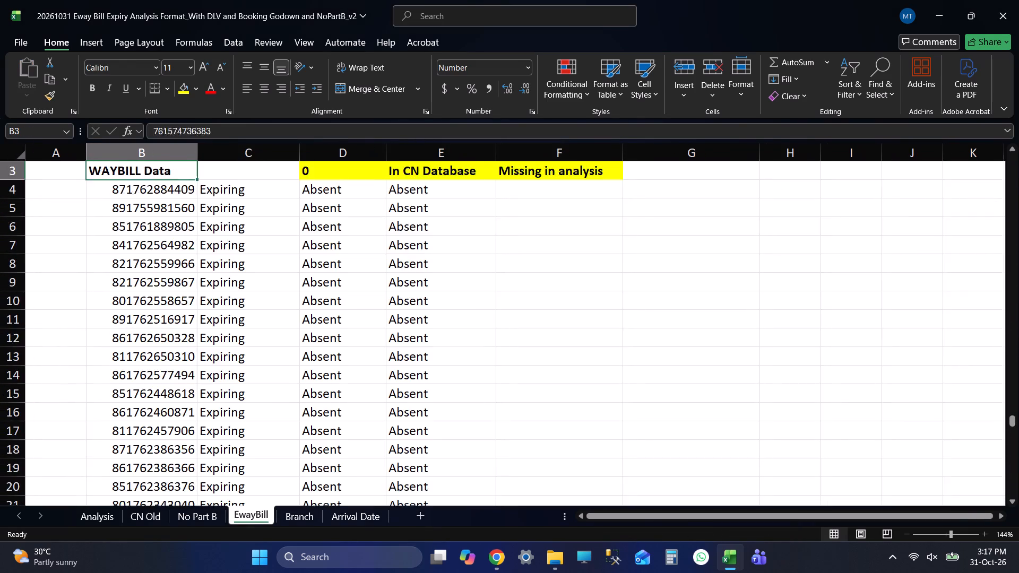
pyautogui.press('Up')
pyautogui.press('Up')
pyautogui.press('Up')
pyautogui.press('Up')
pyautogui.press('Up')
pyautogui.press('Up')
pyautogui.press('Up')
pyautogui.press('Up')
pyautogui.press('Up')
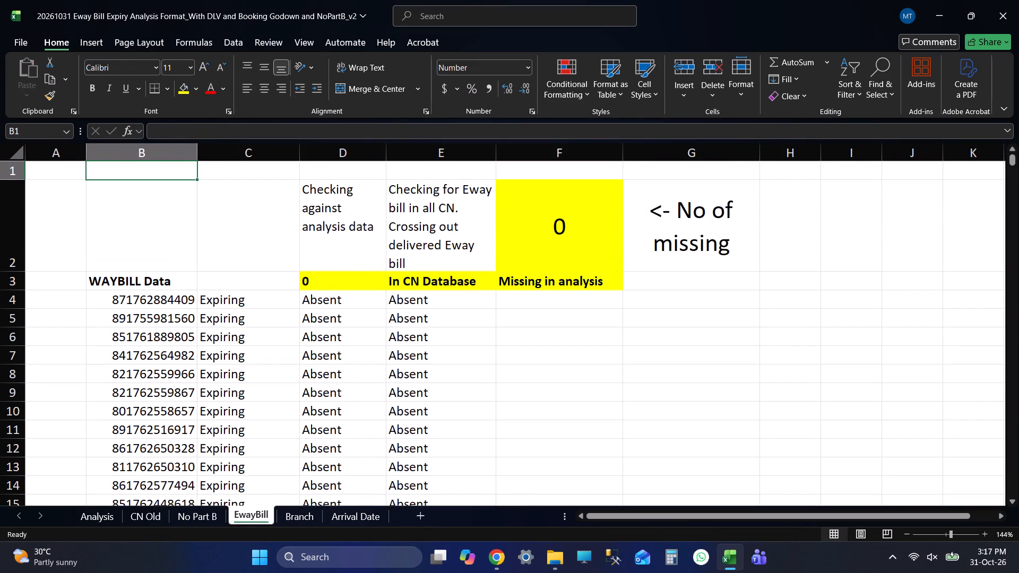
pyautogui.press('Down')
pyautogui.press('Down')
pyautogui.press('Down')
pyautogui.press('Down')
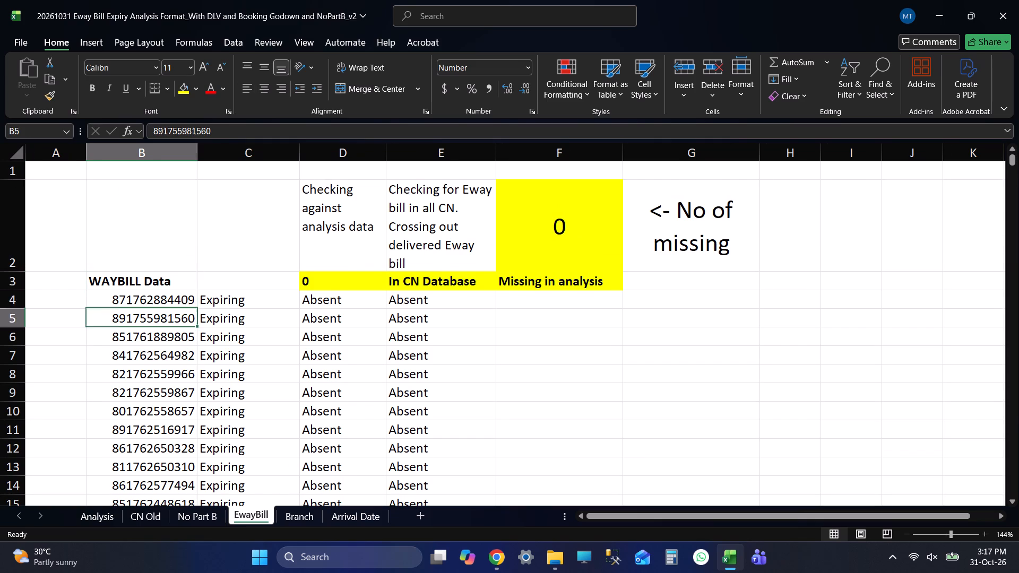
pyautogui.hotkey('ctrl', 'Down')
pyautogui.press('Down')
pyautogui.press('Down')
pyautogui.press('Down')
pyautogui.press('Down')
pyautogui.press('Down')
pyautogui.press('Down')
pyautogui.hotkey('ctrl', 'Up')
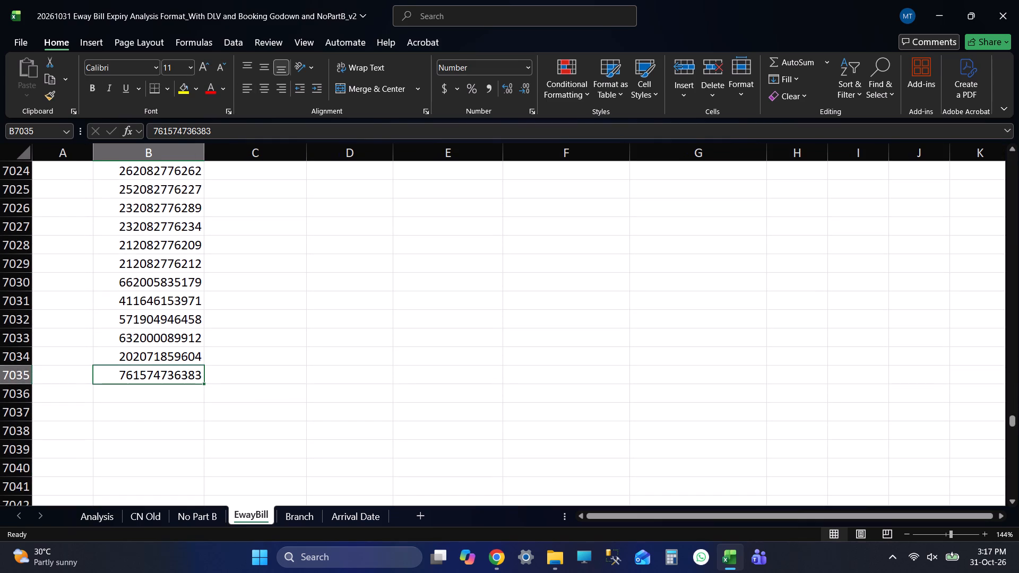
pyautogui.hotkey('ctrl', 'Up')
pyautogui.press('Up')
pyautogui.press('Up')
pyautogui.press('Up')
pyautogui.press('Up')
pyautogui.press('Up')
pyautogui.press('Up')
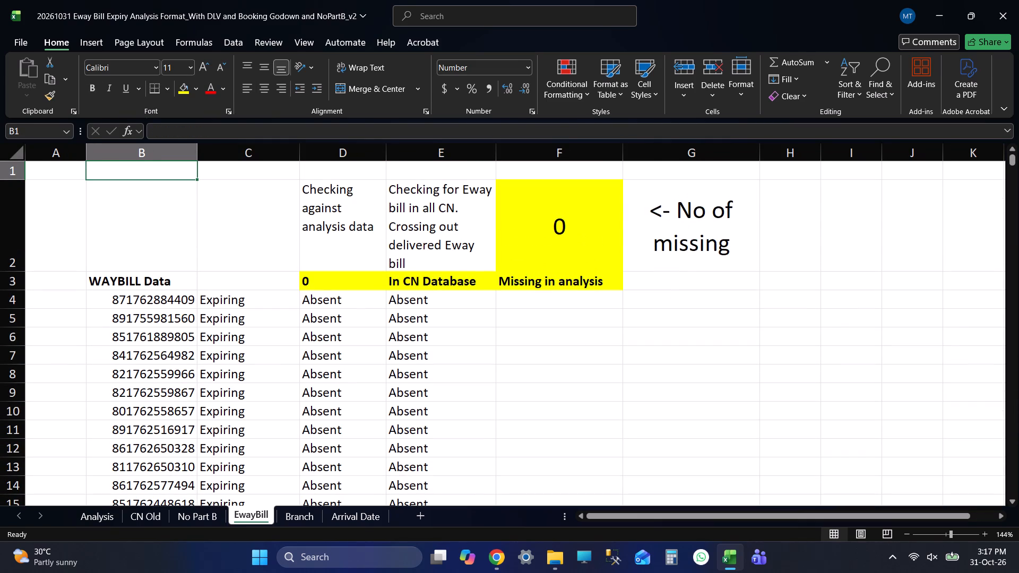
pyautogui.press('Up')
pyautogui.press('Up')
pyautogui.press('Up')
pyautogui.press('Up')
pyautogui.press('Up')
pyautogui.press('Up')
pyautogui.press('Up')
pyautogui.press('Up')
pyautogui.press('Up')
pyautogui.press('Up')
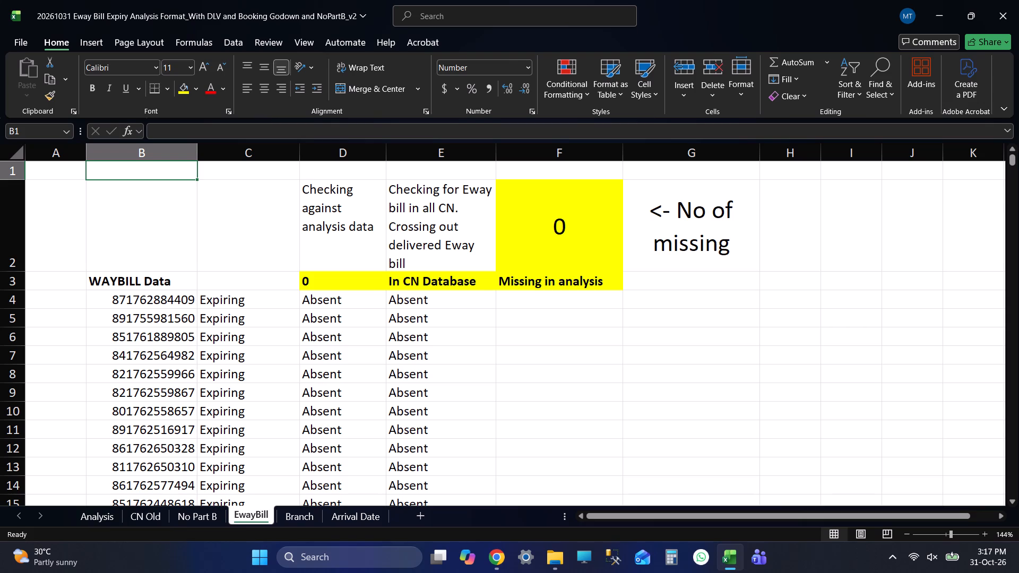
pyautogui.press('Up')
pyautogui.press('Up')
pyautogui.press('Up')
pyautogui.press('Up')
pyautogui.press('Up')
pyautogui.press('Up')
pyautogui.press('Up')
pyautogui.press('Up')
# Examine the top and the last rows of the WAYBILL Data column in the EwayBill sheet, including the cells below the data.
pyautogui.press('Up')
pyautogui.press('Up')
pyautogui.press('Up')
pyautogui.press('Up')
pyautogui.press('Down')
pyautogui.press('Down')
pyautogui.press('Down')
pyautogui.press('Down')
pyautogui.hotkey('ctrl', 'Down')
pyautogui.press('Down')
pyautogui.press('Down')
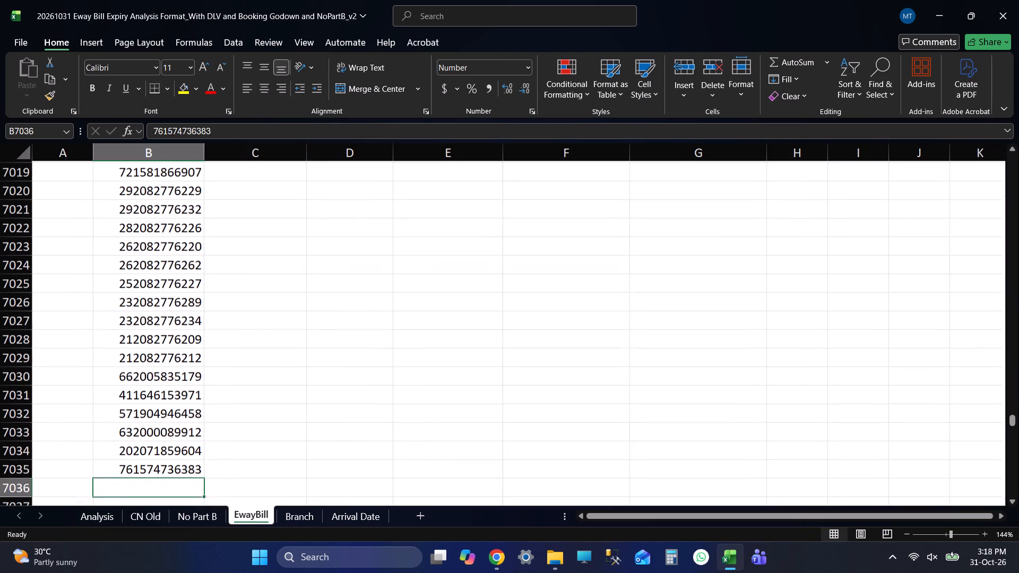
pyautogui.press('Down')
pyautogui.press('Down')
pyautogui.press('Down')
pyautogui.press('Down')
pyautogui.press('Down')
pyautogui.hotkey('ctrl', 'Up')
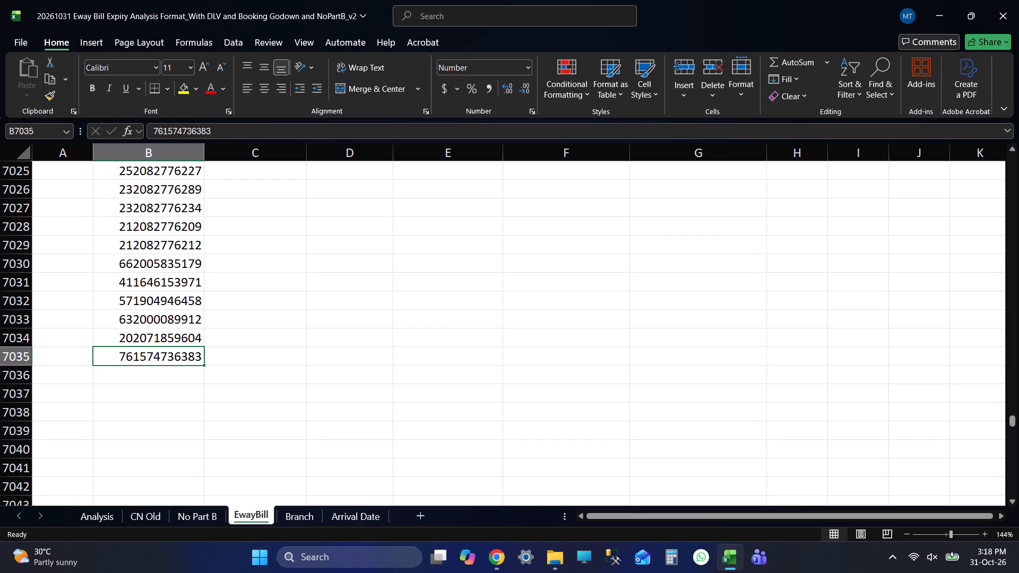
pyautogui.press('Down')
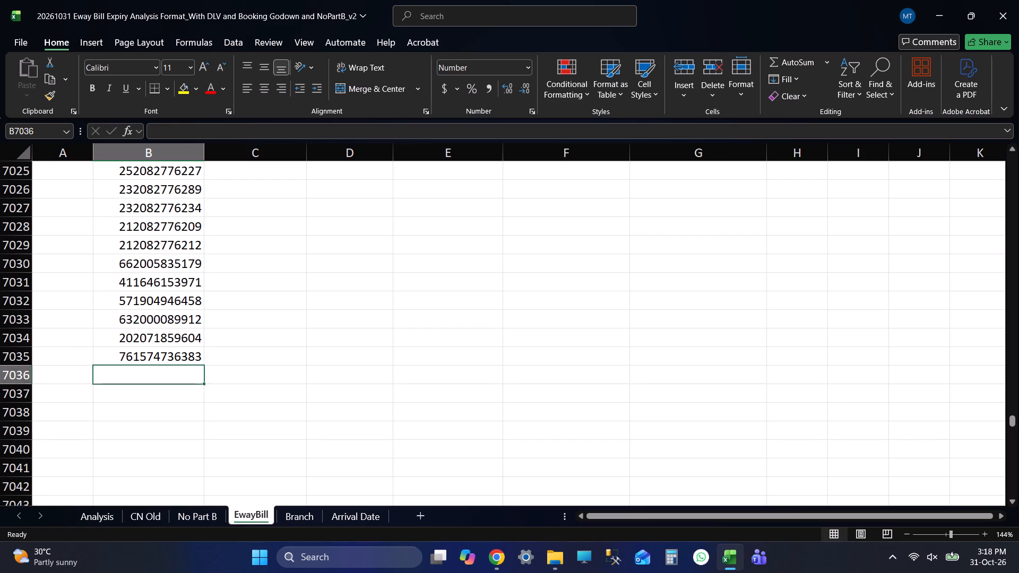
pyautogui.press('Down')
pyautogui.press('Down')
pyautogui.press('Down')
pyautogui.press('Down')
pyautogui.press('Down')
pyautogui.hotkey('ctrl', 'Up')
pyautogui.hotkey('ctrl', 'Up')
pyautogui.press('Up')
pyautogui.press('Up')
pyautogui.press('Up')
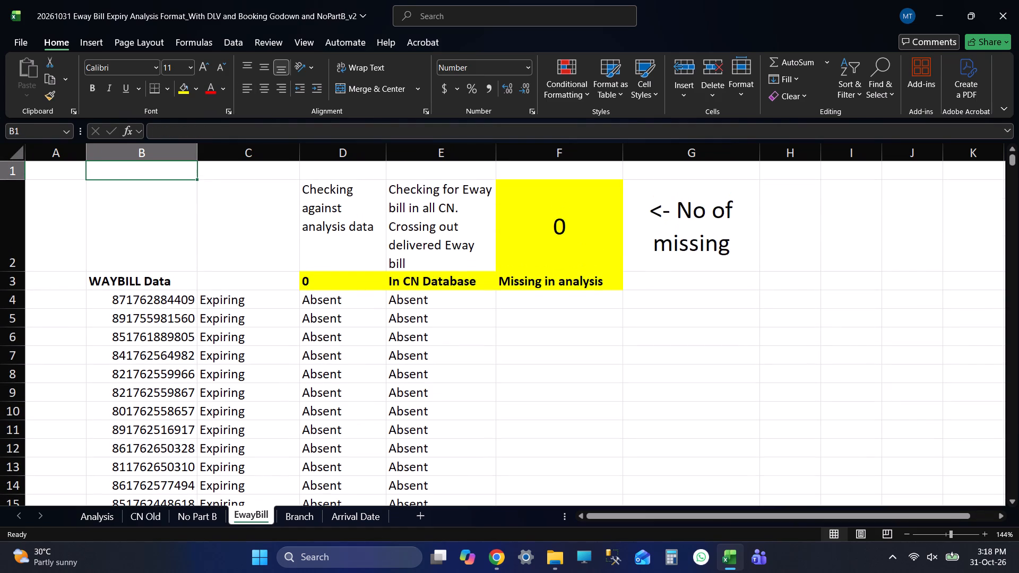
pyautogui.press('Up')
pyautogui.press('Up')
pyautogui.press('Up')
pyautogui.press('Up')
pyautogui.press('Up')
pyautogui.press('Up')
pyautogui.press('Up')
pyautogui.press('Down')
pyautogui.press('Down')
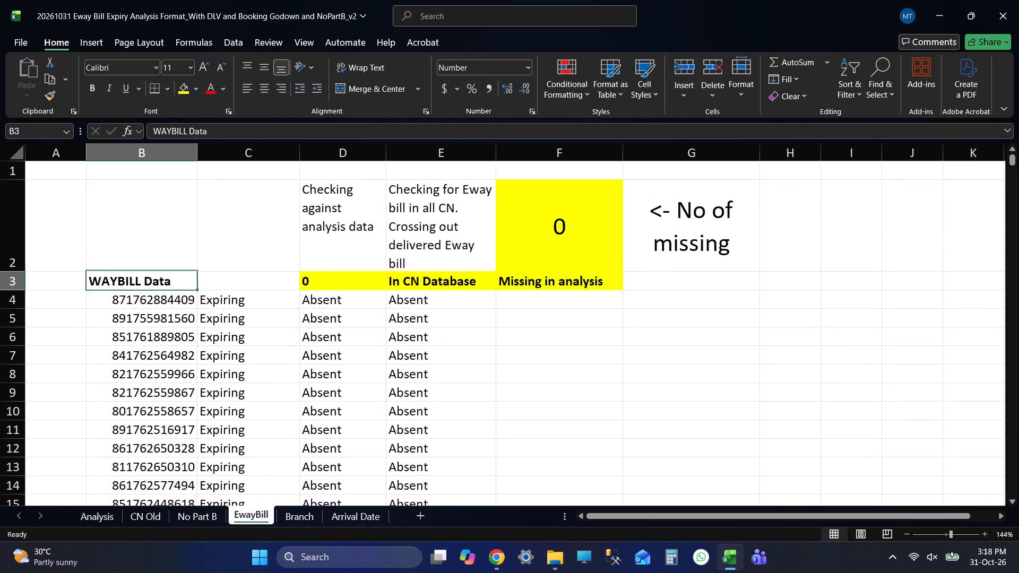
pyautogui.press('Down')
pyautogui.press('Down')
pyautogui.hotkey('ctrl', 'Down')
pyautogui.press('Down')
pyautogui.press('Down')
pyautogui.press('Down')
pyautogui.press('Down')
pyautogui.hotkey('ctrl', 'Up')
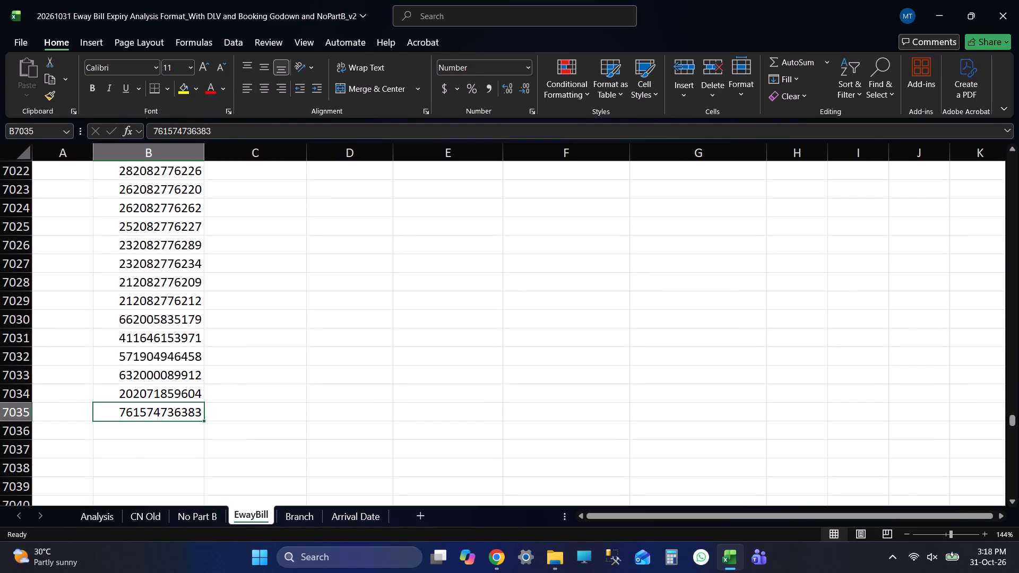
pyautogui.hotkey('ctrl', 'Up')
pyautogui.press('Up')
pyautogui.press('Up')
pyautogui.press('Up')
pyautogui.press('Up')
pyautogui.press('Up')
pyautogui.press('Up')
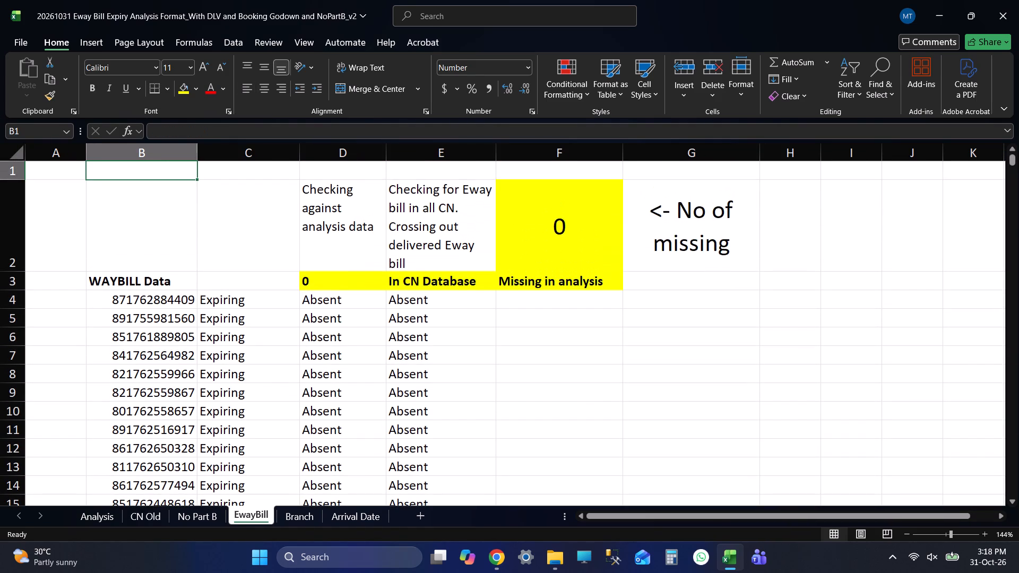
pyautogui.press('Up')
pyautogui.press('Up')
pyautogui.press('Up')
pyautogui.press('Up')
pyautogui.press('Up')
pyautogui.press('Up')
pyautogui.press('Up')
pyautogui.press('Up')
pyautogui.press('Down')
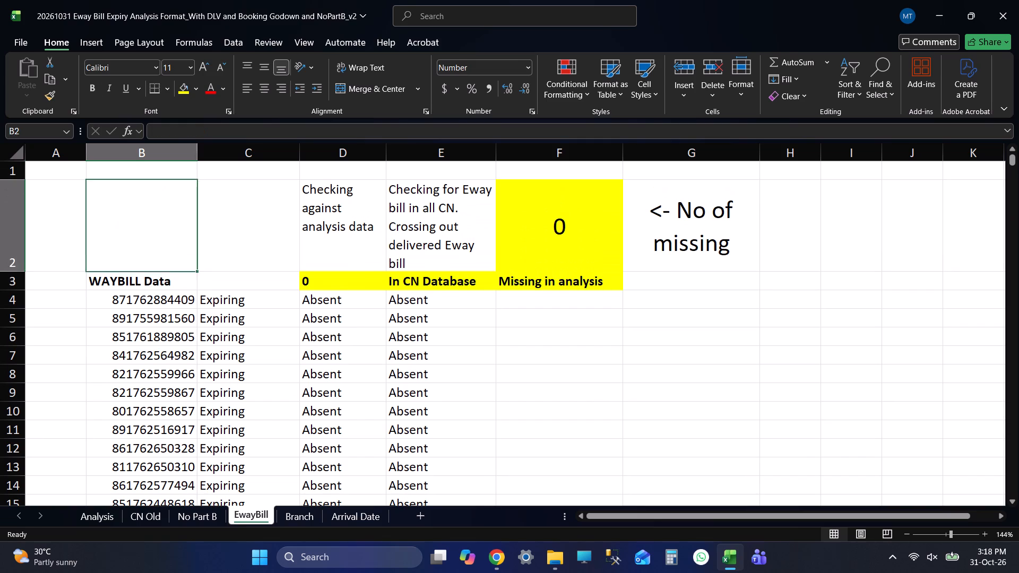
pyautogui.press('Down')
pyautogui.press('Down')
pyautogui.press('Down')
pyautogui.hotkey('ctrl', 'Down')
pyautogui.press('Down')
pyautogui.press('Down')
pyautogui.press('Down')
pyautogui.press('Down')
pyautogui.press('Down')
pyautogui.press('Down')
pyautogui.hotkey('ctrl', 'Up')
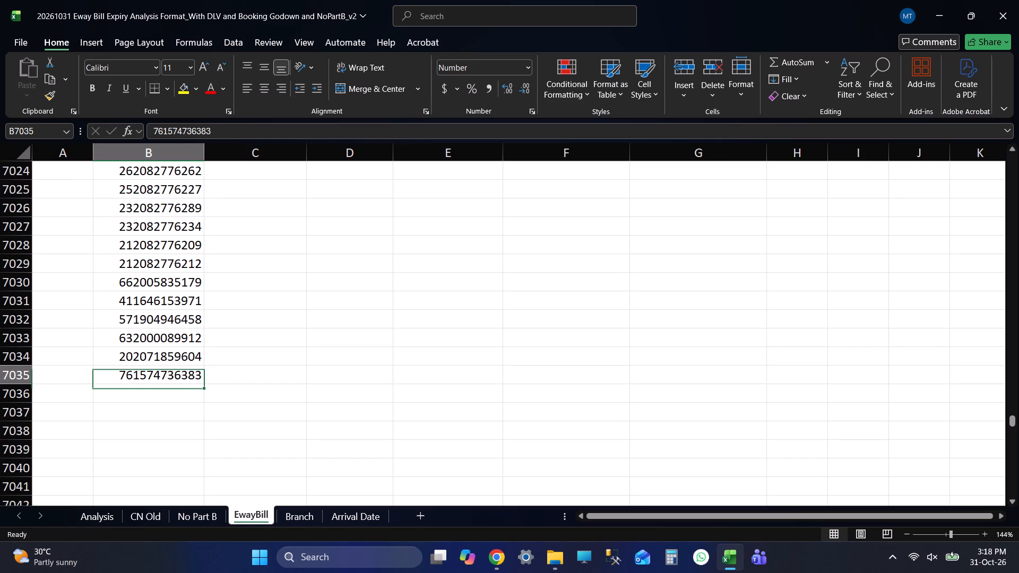
pyautogui.hotkey('ctrl', 'Up')
pyautogui.press('Up')
pyautogui.press('Up')
pyautogui.press('Up')
pyautogui.press('Up')
pyautogui.press('Up')
pyautogui.press('Up')
pyautogui.press('Up')
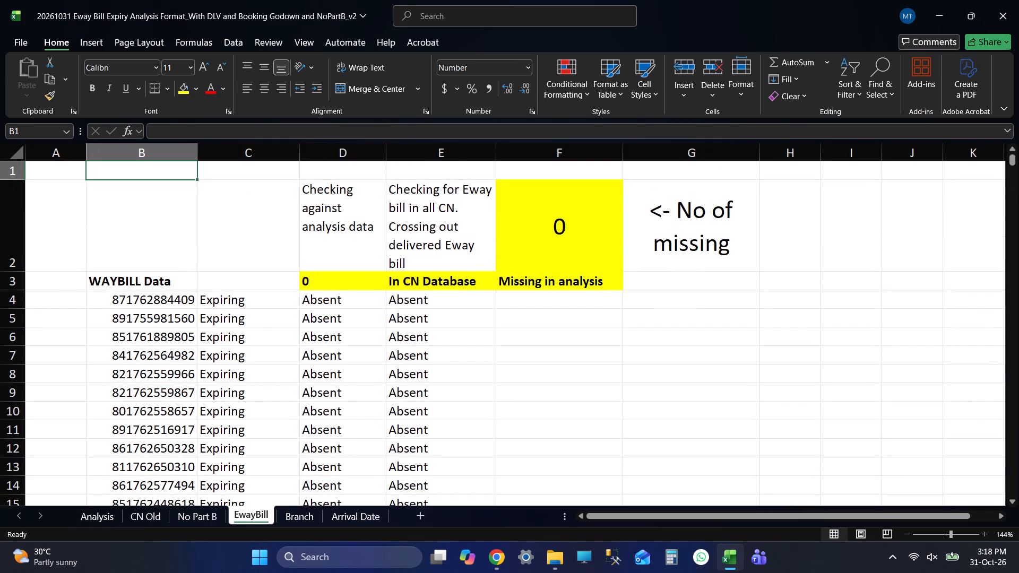
pyautogui.press('Down')
pyautogui.press('Down')
pyautogui.press('Down')
pyautogui.press('Down')
pyautogui.hotkey('ctrl', 'Down')
pyautogui.press('Down')
pyautogui.press('Down')
pyautogui.press('Down')
pyautogui.press('Down')
pyautogui.press('Down')
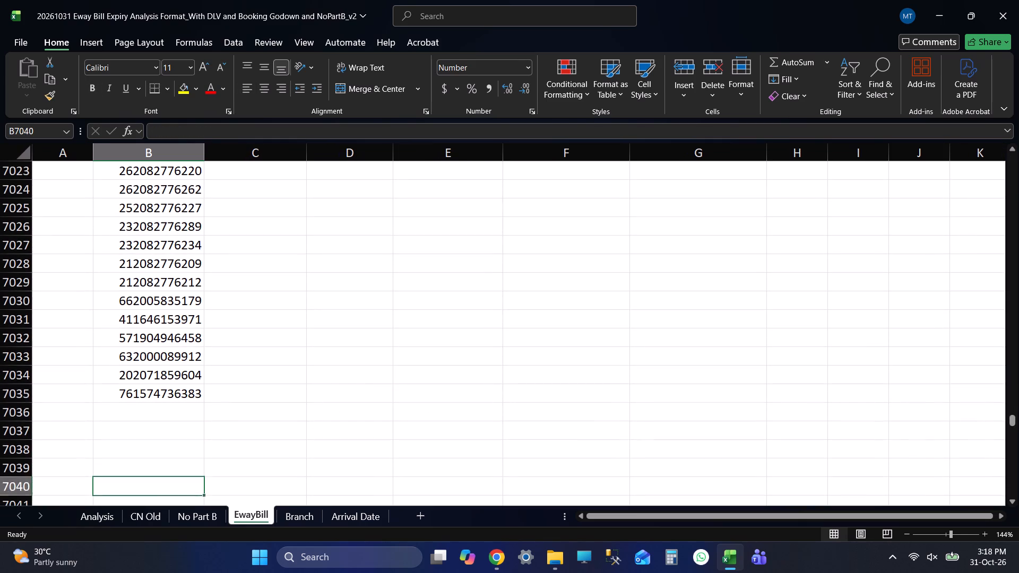
pyautogui.hotkey('ctrl', 'Up')
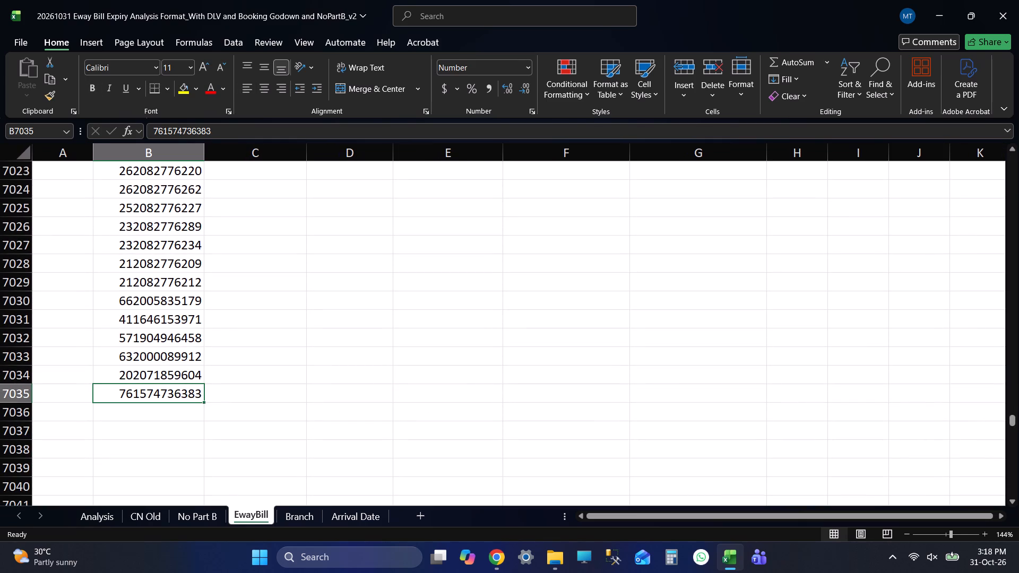
# Fill the Expiring and two Absent check formulas in columns C to E from row 6942 down to the last WAYBILL Data row, 7035.
pyautogui.hotkey('ctrl', 'Up')
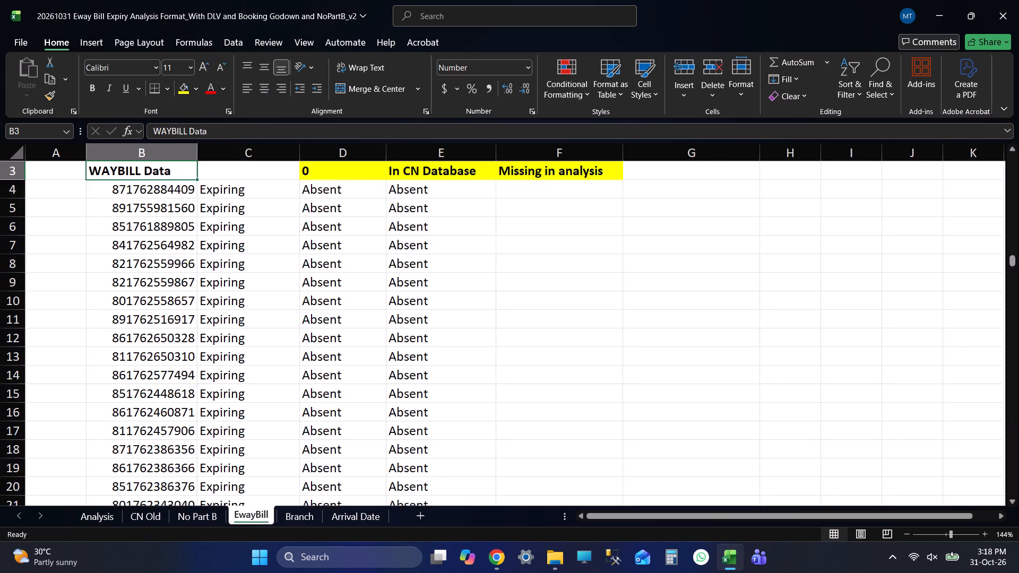
pyautogui.press('Up')
pyautogui.press('Right')
pyautogui.press('Down')
pyautogui.press('Down')
pyautogui.hotkey('ctrl', 'Down')
pyautogui.hotkey('shift', 'Right')
pyautogui.hotkey('shift', 'Right')
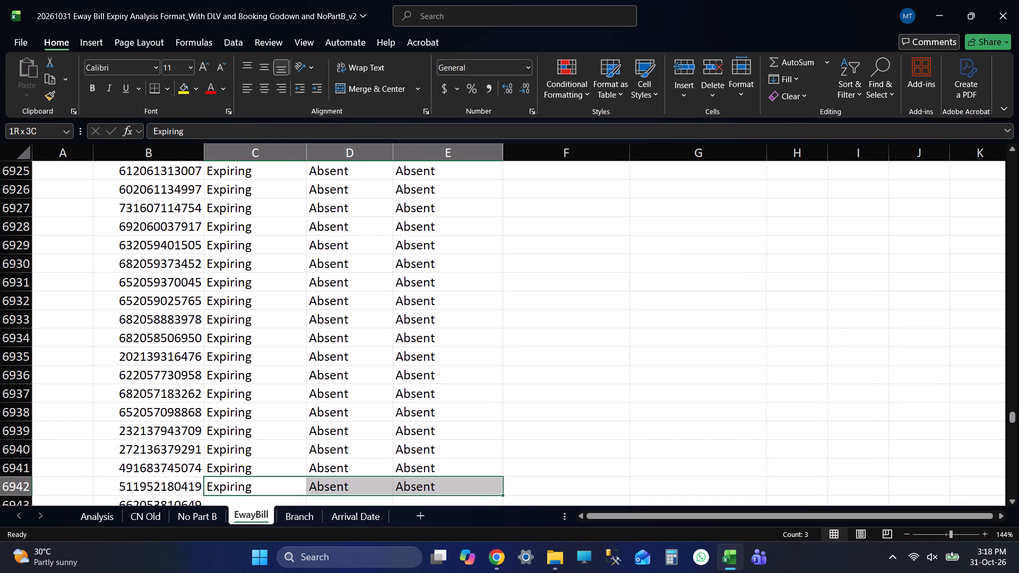
pyautogui.scroll(-5, 489, 349)
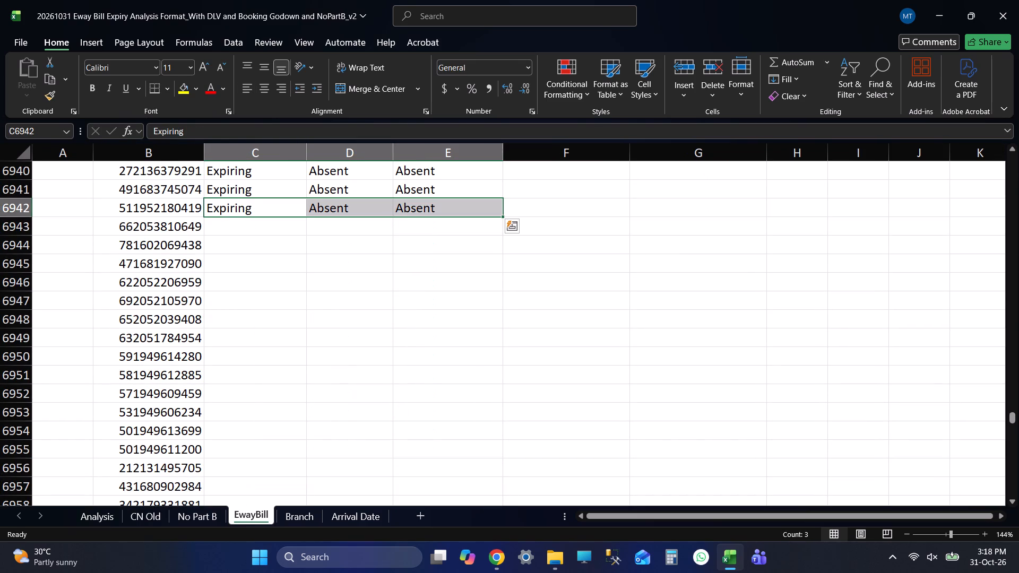
pyautogui.doubleClick(502, 218)
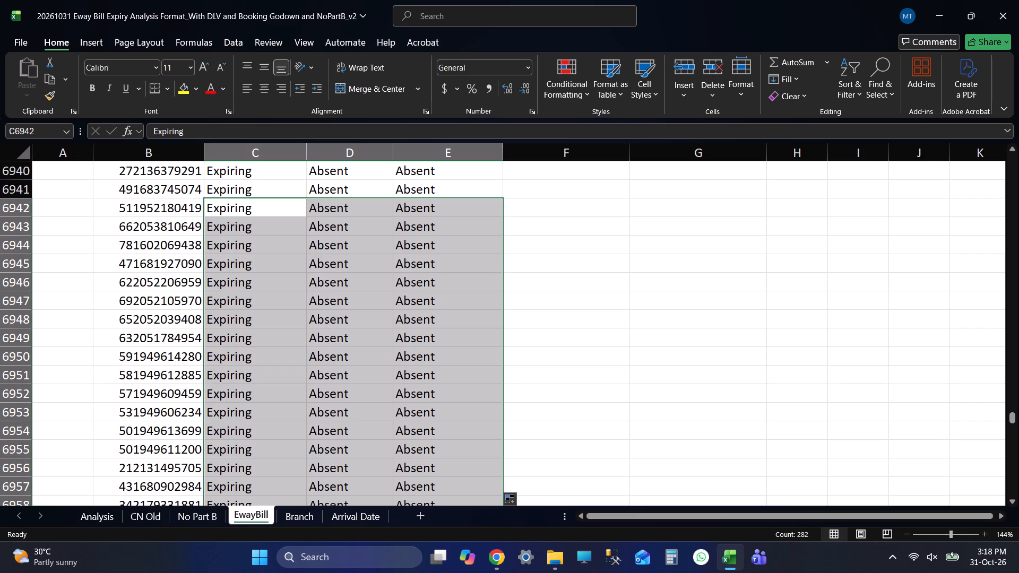
# Examine the start and end of the filled check column C and compare its extent with the WAYBILL Data column.
pyautogui.click(242, 242)
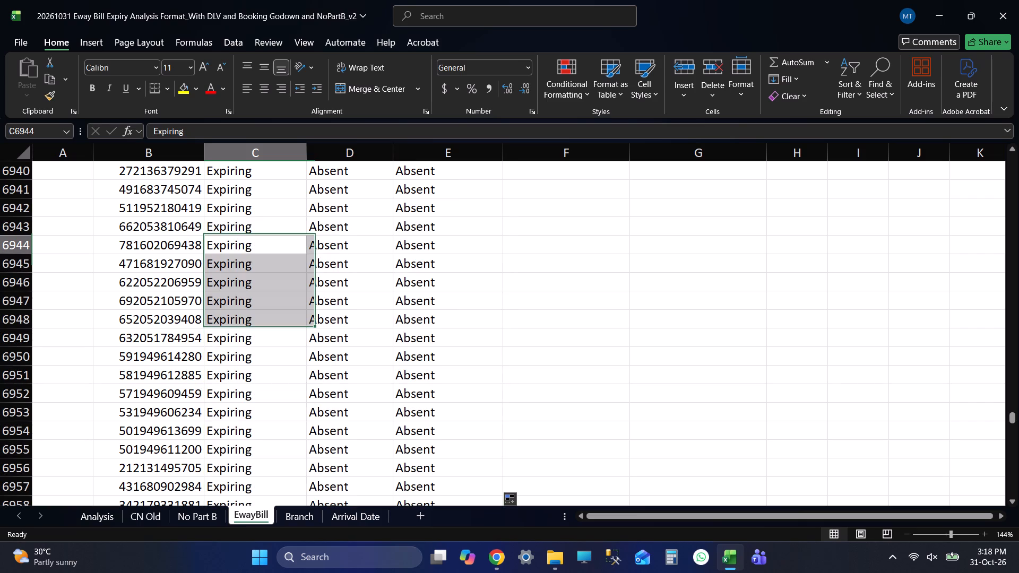
pyautogui.hotkey('ctrl', 'Down')
pyautogui.hotkey('ctrl', 'Down')
pyautogui.press('Down')
pyautogui.press('Down')
pyautogui.press('Down')
pyautogui.hotkey('ctrl', 'Up')
pyautogui.hotkey('ctrl', 'Up')
pyautogui.press('Up')
pyautogui.hotkey('ctrl', 'Up')
pyautogui.press('Up')
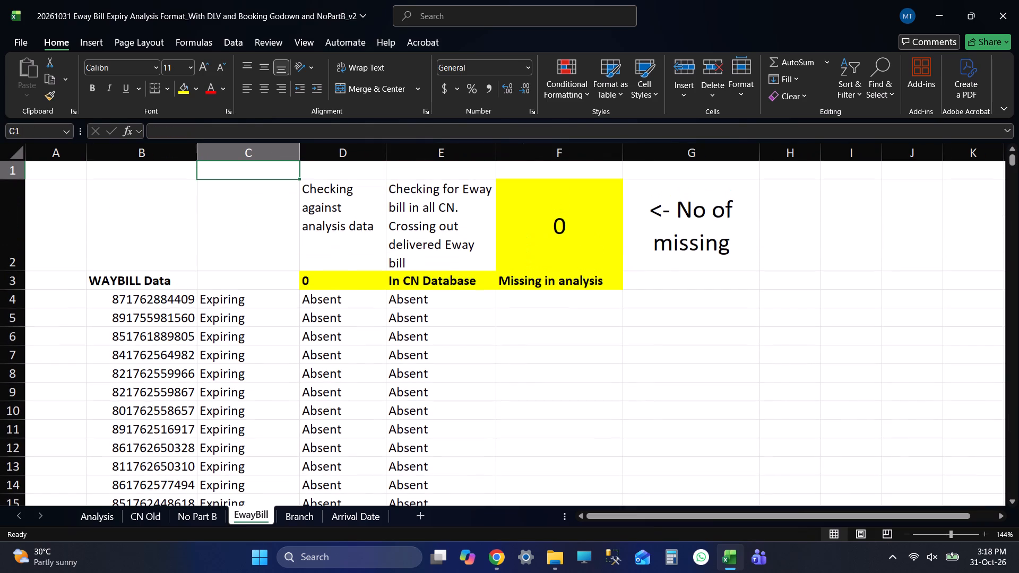
pyautogui.press('Up')
pyautogui.press('Up')
pyautogui.press('Up')
pyautogui.press('Up')
pyautogui.press('Down')
pyautogui.press('Down')
pyautogui.press('Down')
pyautogui.hotkey('ctrl', 'Down')
pyautogui.hotkey('ctrl', 'Down')
pyautogui.press('Down')
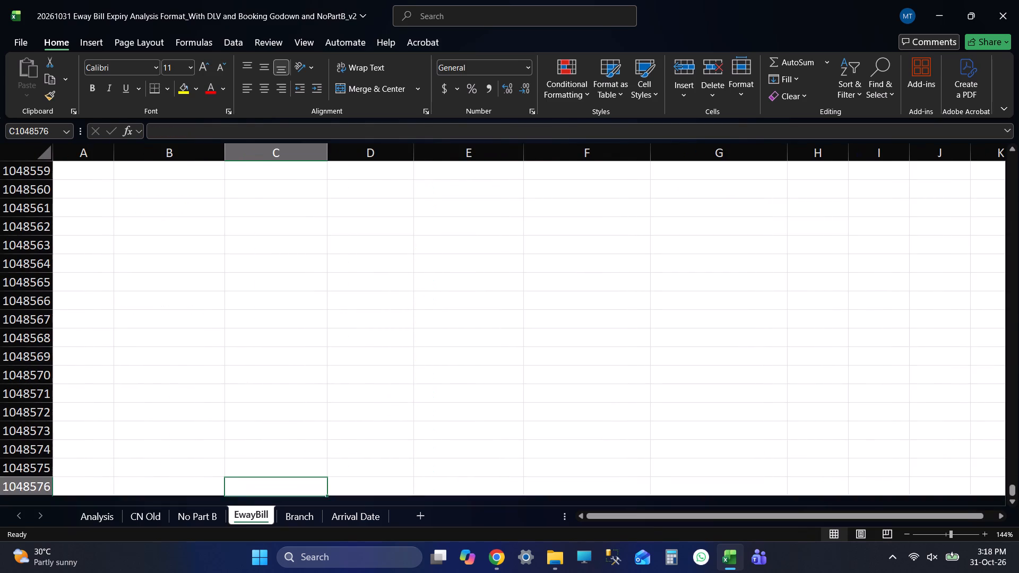
pyautogui.hotkey('ctrl', 'Up')
pyautogui.hotkey('ctrl', 'Up')
pyautogui.press('Up')
pyautogui.press('Up')
pyautogui.press('Up')
pyautogui.press('Left')
pyautogui.press('Down')
pyautogui.press('Down')
pyautogui.press('Down')
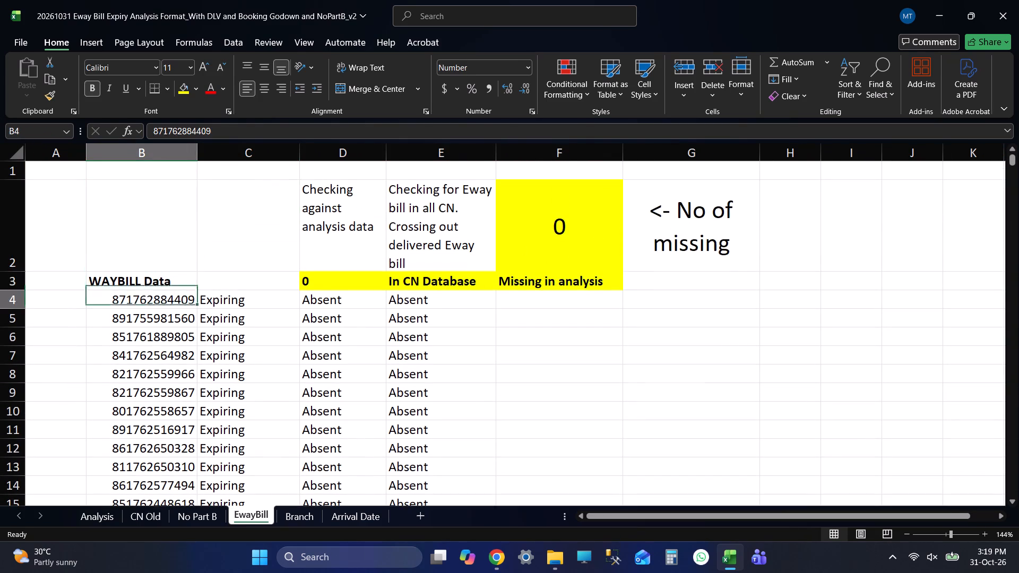
pyautogui.hotkey('ctrl', 'Down')
pyautogui.press('Down')
pyautogui.press('Down')
pyautogui.press('Down')
pyautogui.press('Down')
pyautogui.press('Down')
pyautogui.hotkey('ctrl', 'Up')
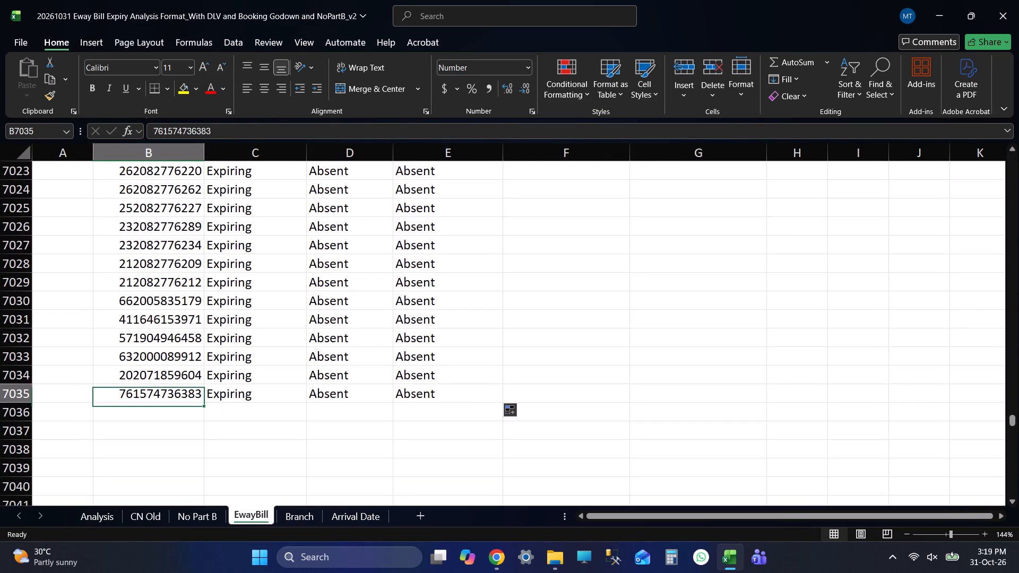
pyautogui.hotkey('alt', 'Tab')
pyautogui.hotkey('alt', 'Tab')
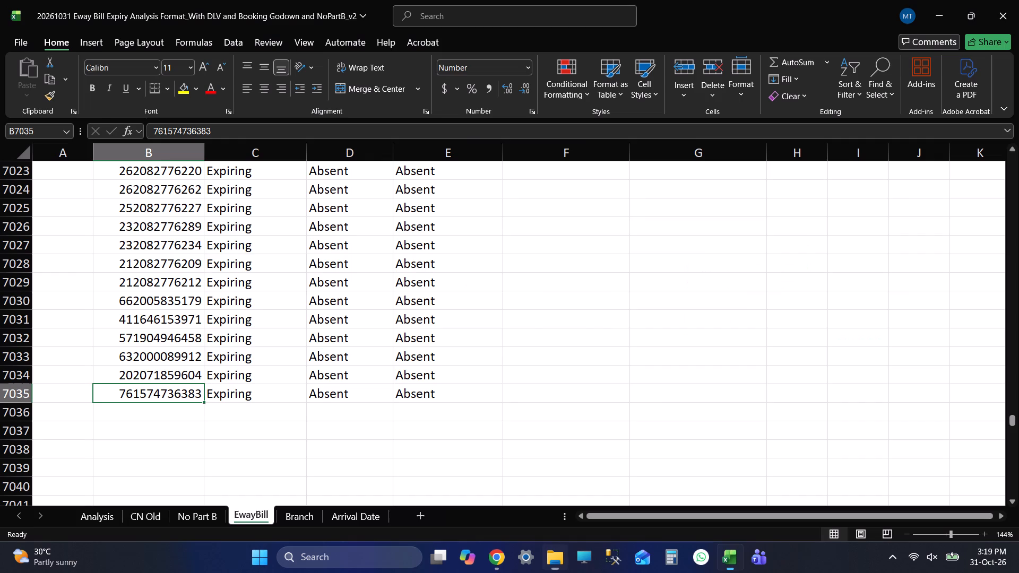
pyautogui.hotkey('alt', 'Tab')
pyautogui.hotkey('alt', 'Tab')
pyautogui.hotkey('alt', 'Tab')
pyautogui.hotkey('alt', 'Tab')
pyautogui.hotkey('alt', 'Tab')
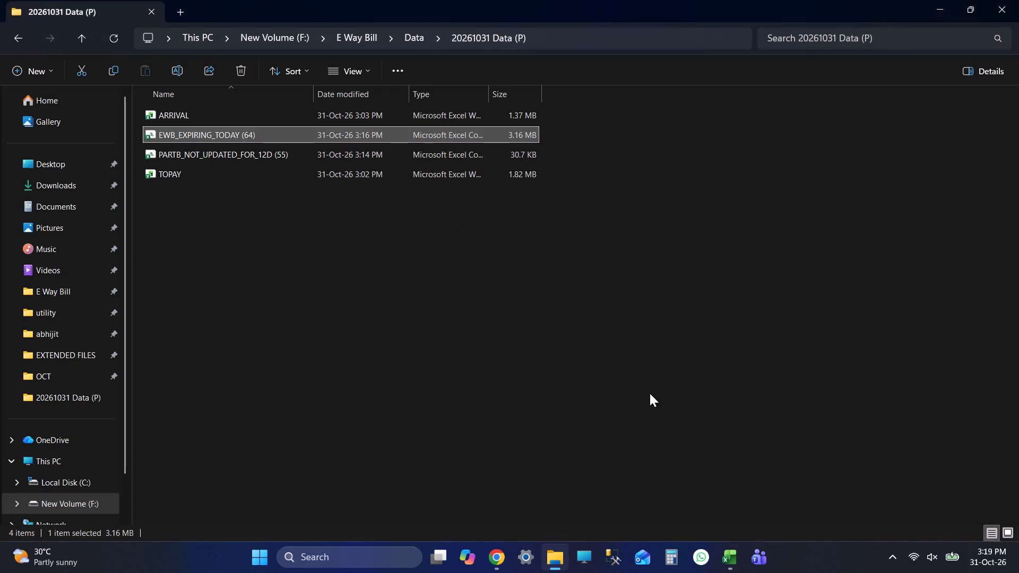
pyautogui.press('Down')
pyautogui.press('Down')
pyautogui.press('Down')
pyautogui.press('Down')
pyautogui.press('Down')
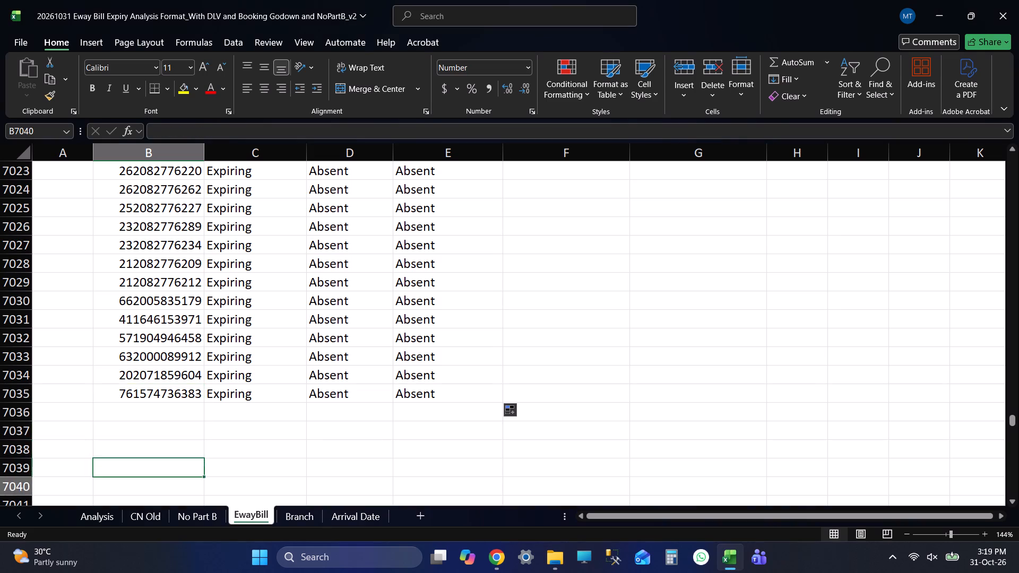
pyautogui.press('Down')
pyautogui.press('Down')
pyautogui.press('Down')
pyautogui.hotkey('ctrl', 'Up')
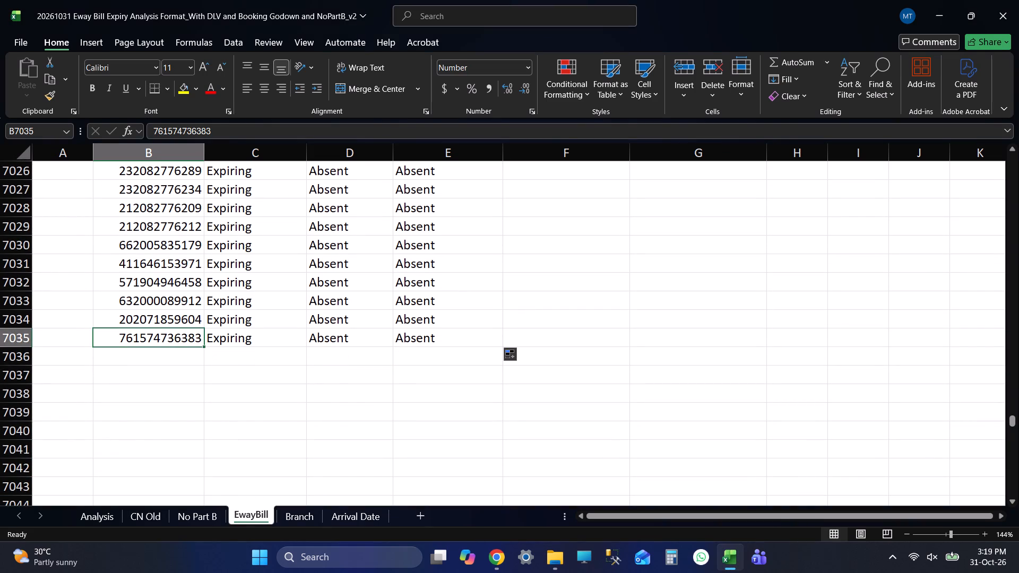
# Examine the top and bottom rows of the WAYBILL Data column in the EwayBill sheet, including the cells below its last entry.
pyautogui.hotkey('ctrl', 'Up')
pyautogui.press('Up')
pyautogui.press('Up')
pyautogui.press('Up')
pyautogui.press('Up')
pyautogui.press('Down')
pyautogui.press('Down')
pyautogui.press('Down')
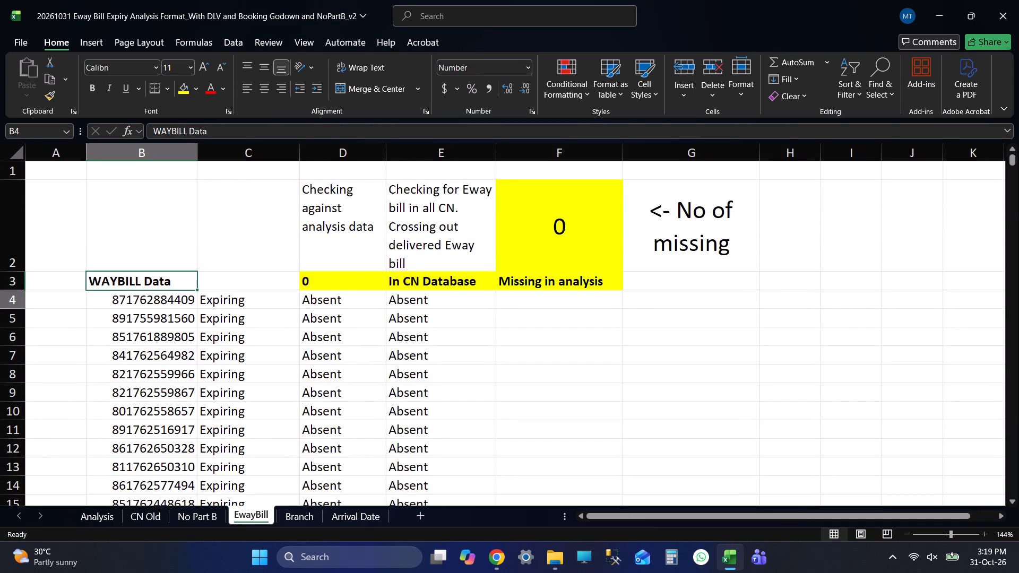
pyautogui.press('Down')
pyautogui.hotkey('ctrl', 'Down')
pyautogui.press('Down')
pyautogui.press('Down')
pyautogui.press('Down')
pyautogui.press('Down')
pyautogui.press('Down')
pyautogui.hotkey('ctrl', 'Up')
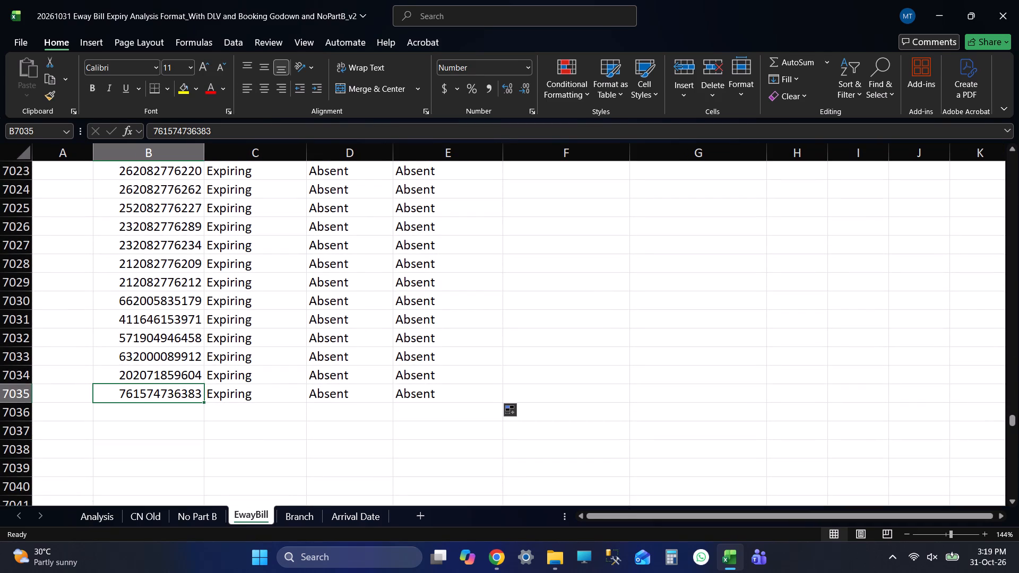
pyautogui.hotkey('ctrl', 'Up')
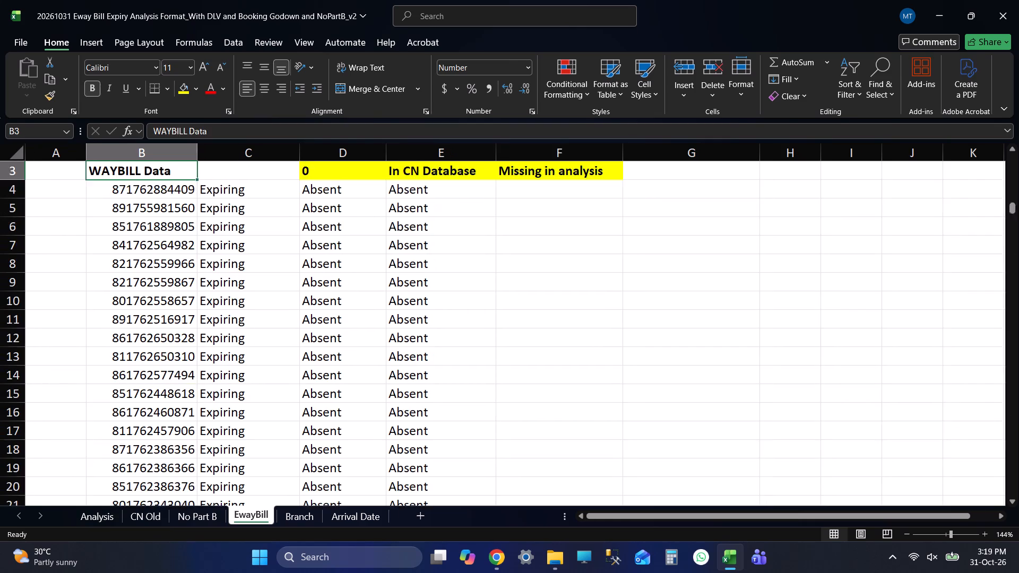
# Add filters to the EwayBill header row from WAYBILL Data to Missing in analysis, B3:F3.
pyautogui.press('Up')
pyautogui.press('Up')
pyautogui.press('Down')
pyautogui.press('Down')
pyautogui.hotkey('ctrl', 'shift', 'Right')
pyautogui.hotkey('ctrl', 'shift', 'Right')
pyautogui.hotkey('ctrl', 'shift', 'l')
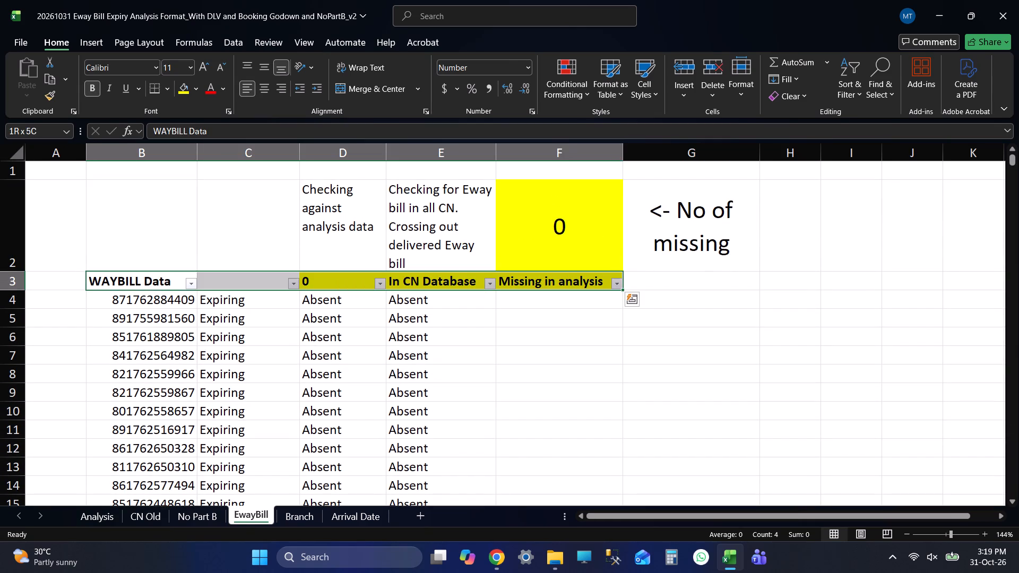
pyautogui.click(827, 343)
# Check which values the filter list offers for column D, the check against analysis data.
pyautogui.click(328, 288)
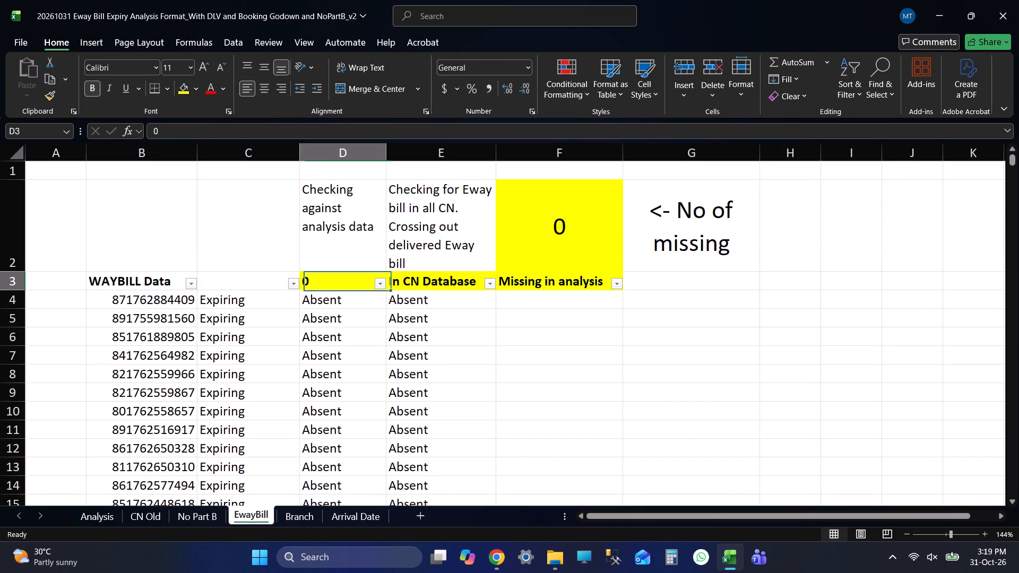
pyautogui.click(381, 282)
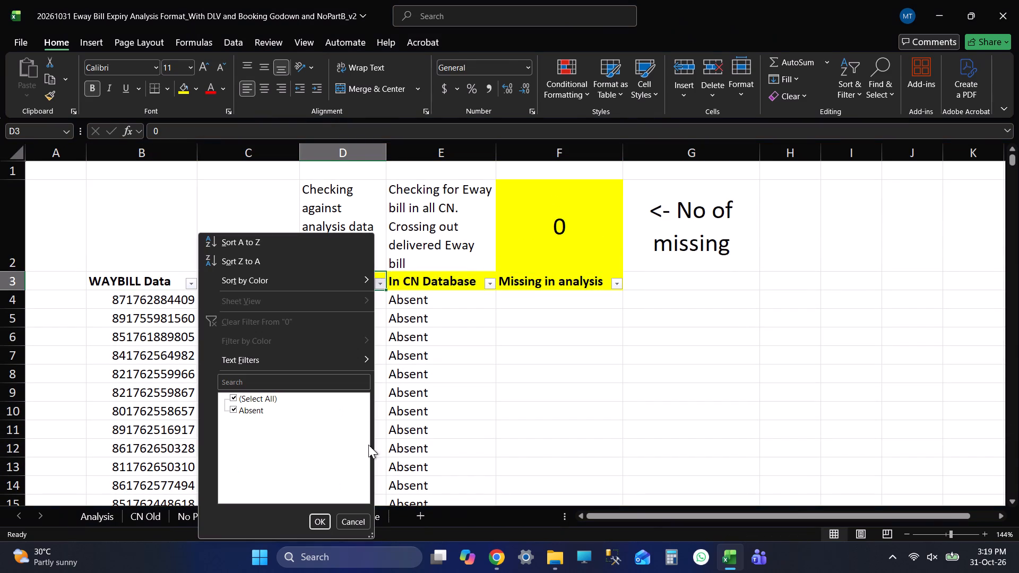
pyautogui.click(350, 528)
pyautogui.click(663, 333)
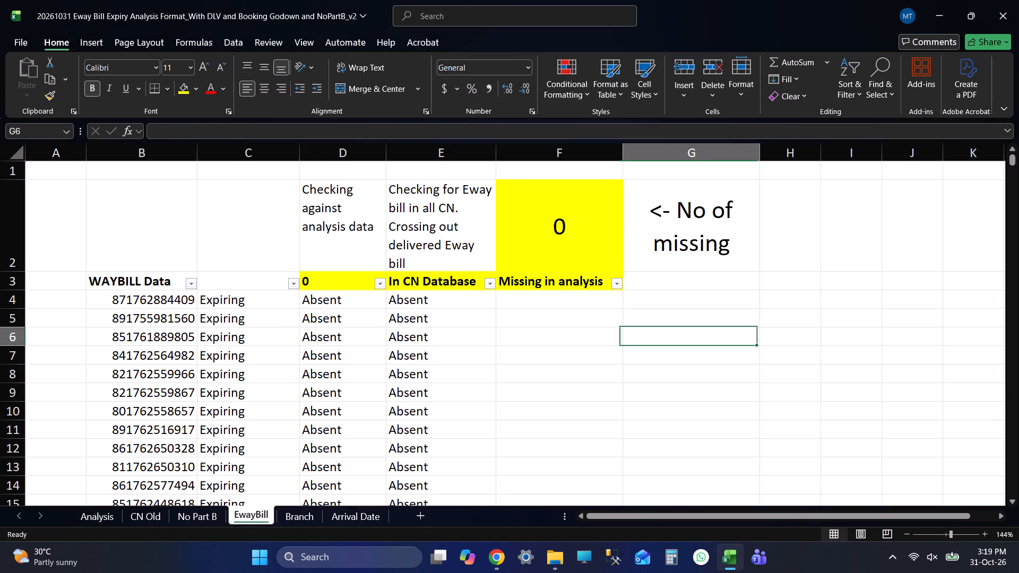
pyautogui.click(929, 364)
pyautogui.click(863, 200)
pyautogui.click(790, 477)
pyautogui.click(733, 351)
pyautogui.click(896, 347)
pyautogui.click(862, 255)
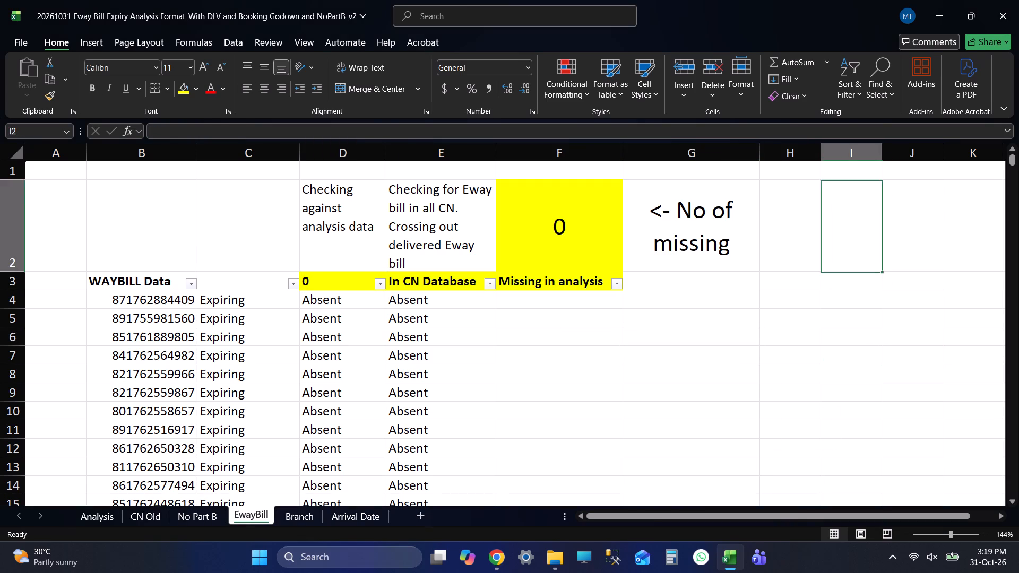
pyautogui.click(808, 342)
pyautogui.click(776, 288)
pyautogui.click(320, 286)
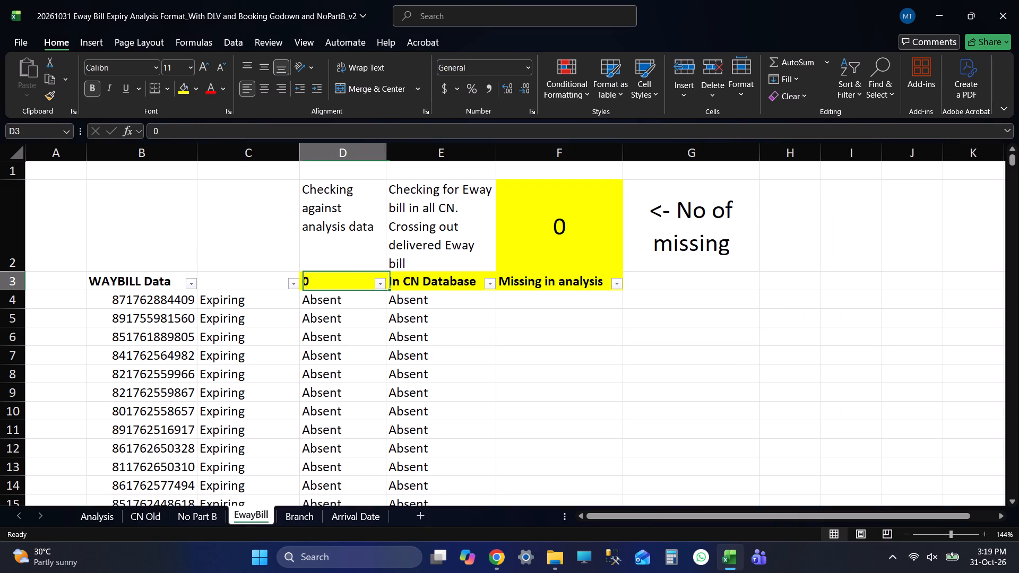
pyautogui.click(385, 283)
pyautogui.click(357, 527)
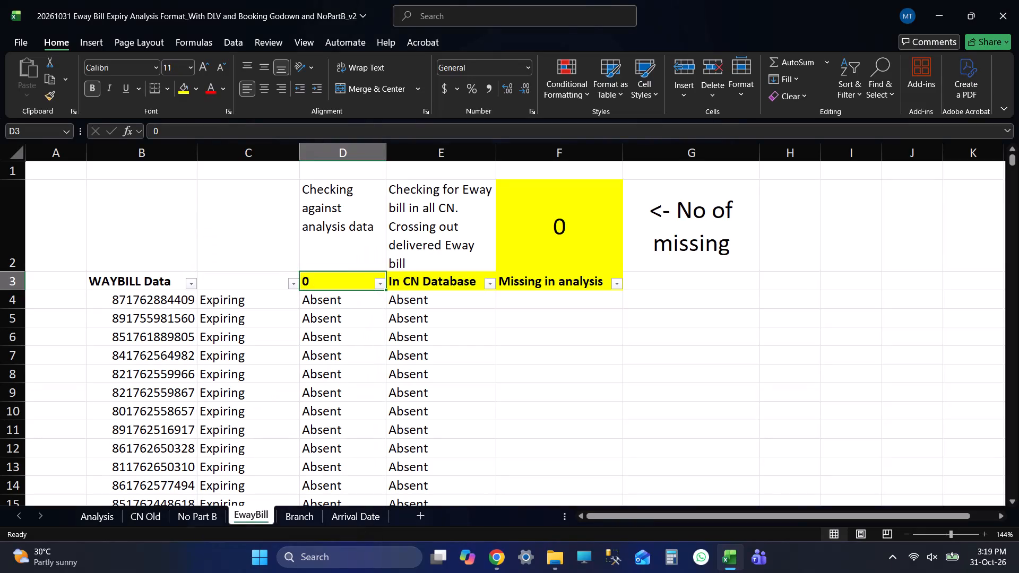
# Examine the last WAYBILL Data rows, the cells beneath them and the header area, comparing the extent of the check columns.
pyautogui.click(154, 285)
pyautogui.hotkey('ctrl', 'Down')
pyautogui.press('Down')
pyautogui.press('Down')
pyautogui.press('Down')
pyautogui.press('Down')
pyautogui.press('Down')
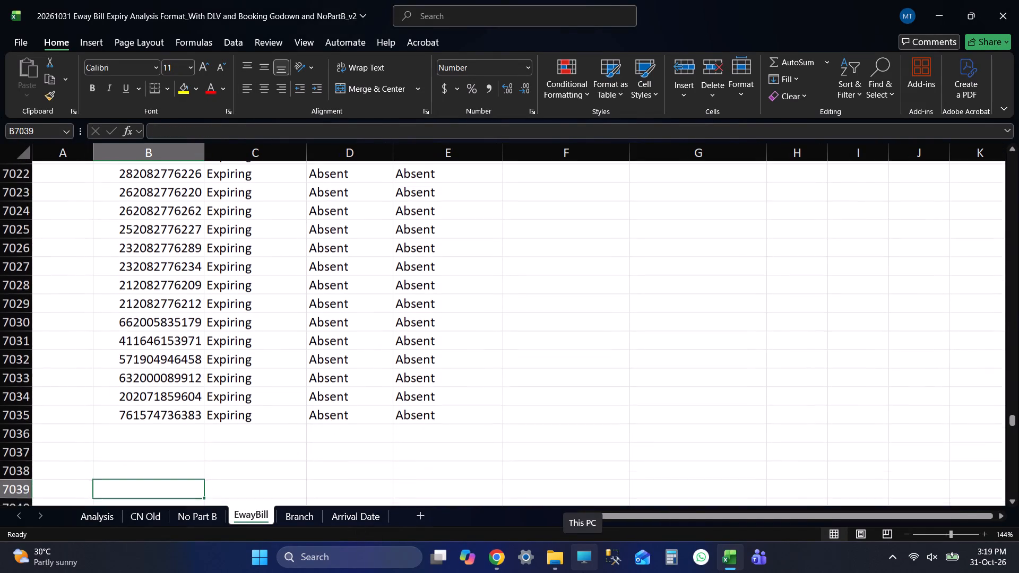
pyautogui.press('Down')
pyautogui.press('Down')
pyautogui.hotkey('ctrl', 'Up')
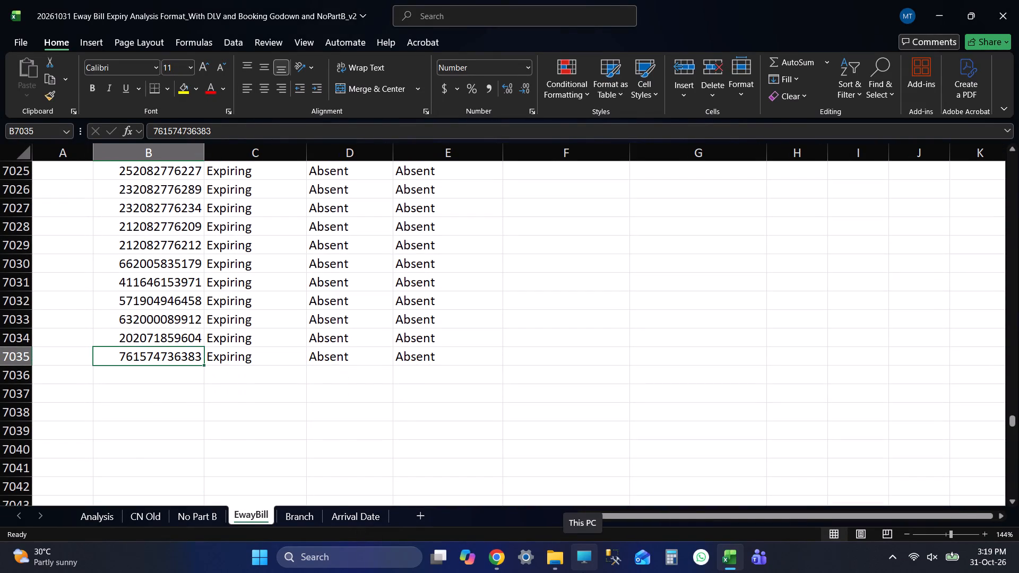
pyautogui.hotkey('ctrl', 'Up')
pyautogui.press('Up')
pyautogui.press('Up')
pyautogui.press('Down')
pyautogui.press('Down')
pyautogui.press('Down')
pyautogui.hotkey('ctrl', 'Down')
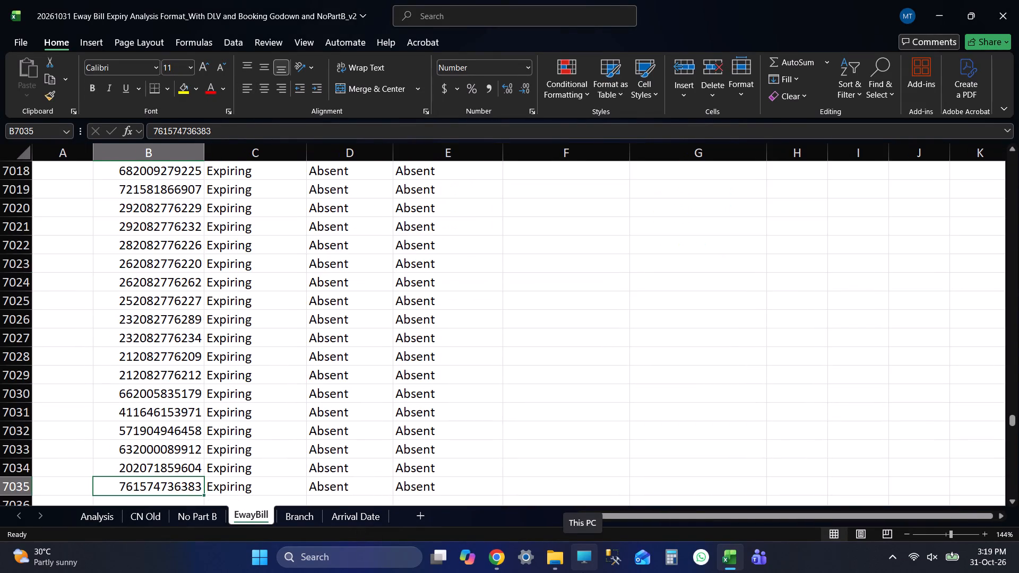
pyautogui.hotkey('ctrl', 'Up')
pyautogui.press('Up')
pyautogui.press('Up')
pyautogui.press('Down')
pyautogui.press('Down')
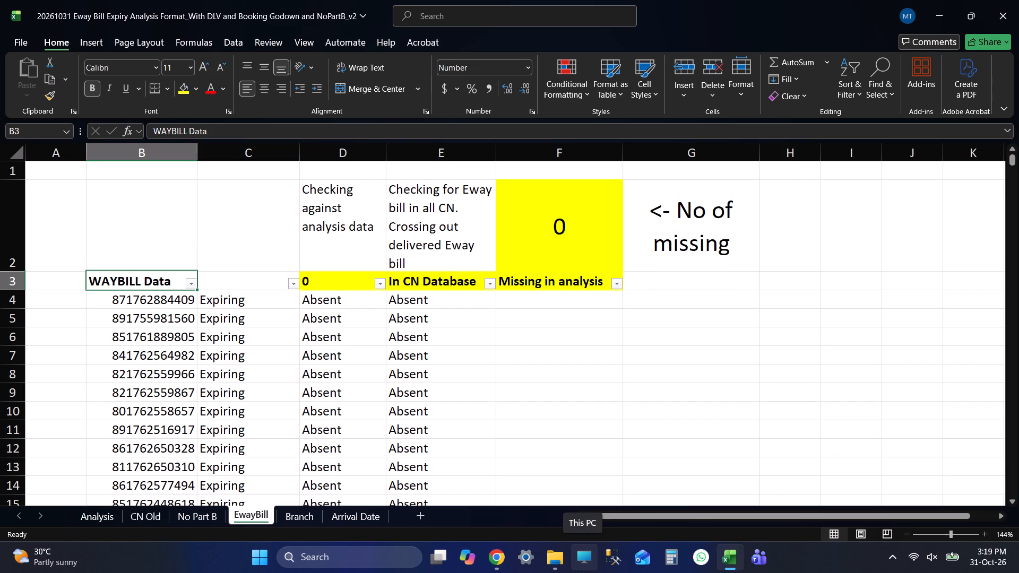
# Examine the Arrival Date sheet's header row and the start of its data area at A3.
pyautogui.click(342, 513)
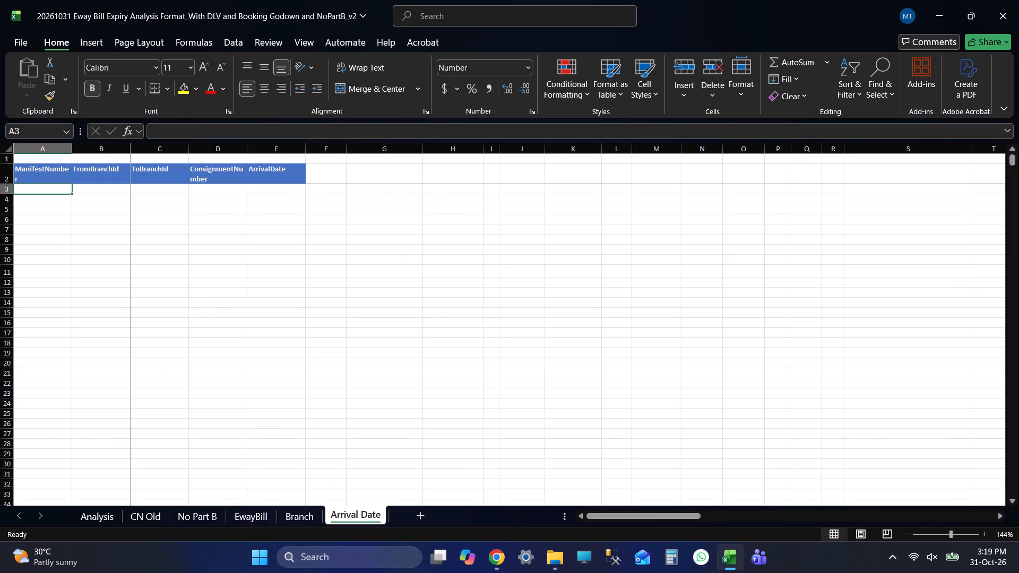
pyautogui.press('Down')
pyautogui.press('Up')
pyautogui.press('Up')
pyautogui.press('Down')
pyautogui.press('Up')
pyautogui.press('Down')
pyautogui.press('Up')
pyautogui.press('Left')
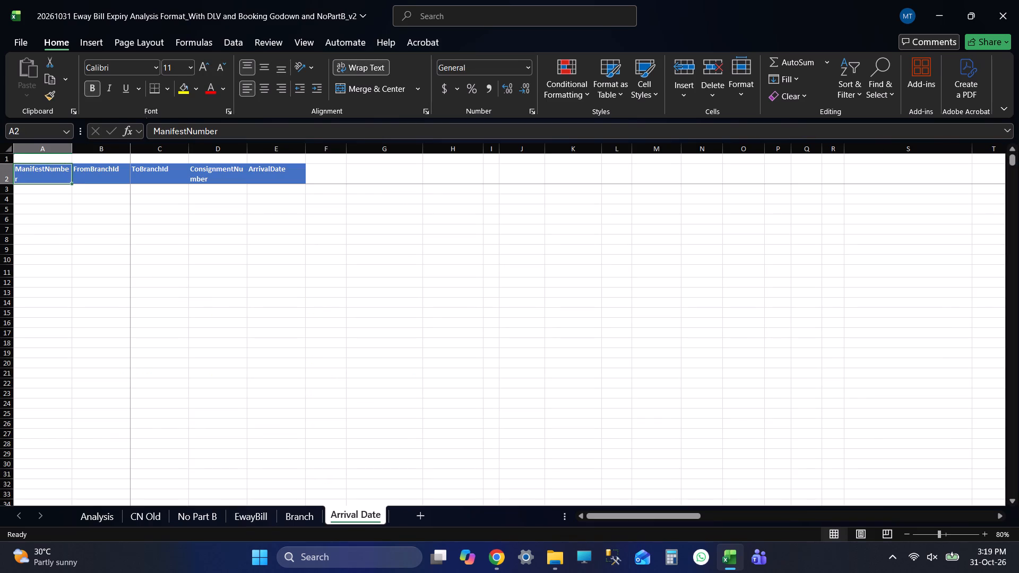
pyautogui.press('Left')
pyautogui.press('Left')
pyautogui.press('Left')
pyautogui.press('Left')
pyautogui.press('Left')
pyautogui.press('Left')
pyautogui.press('Left')
pyautogui.press('Up')
pyautogui.press('Down')
pyautogui.press('Down')
pyautogui.press('Up')
pyautogui.press('Left')
pyautogui.press('Left')
pyautogui.press('Left')
pyautogui.press('Left')
pyautogui.press('Down')
pyautogui.press('Up')
pyautogui.press('Left')
pyautogui.press('Left')
pyautogui.press('Left')
pyautogui.press('Down')
pyautogui.press('Up')
pyautogui.press('Left')
pyautogui.press('Left')
pyautogui.press('Left')
pyautogui.press('Left')
pyautogui.press('Down')
pyautogui.press('Up')
pyautogui.press('Left')
pyautogui.press('Left')
pyautogui.press('Left')
pyautogui.press('Down')
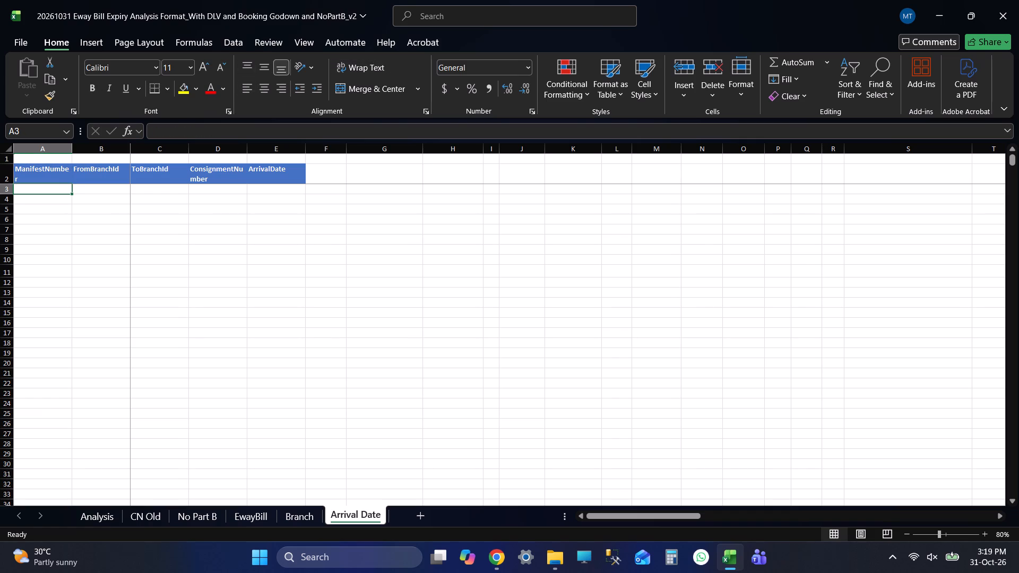
# Switch to File Explorer and open the ARRIVAL workbook.
pyautogui.hotkey('alt', 'Tab')
pyautogui.hotkey('alt', 'Tab')
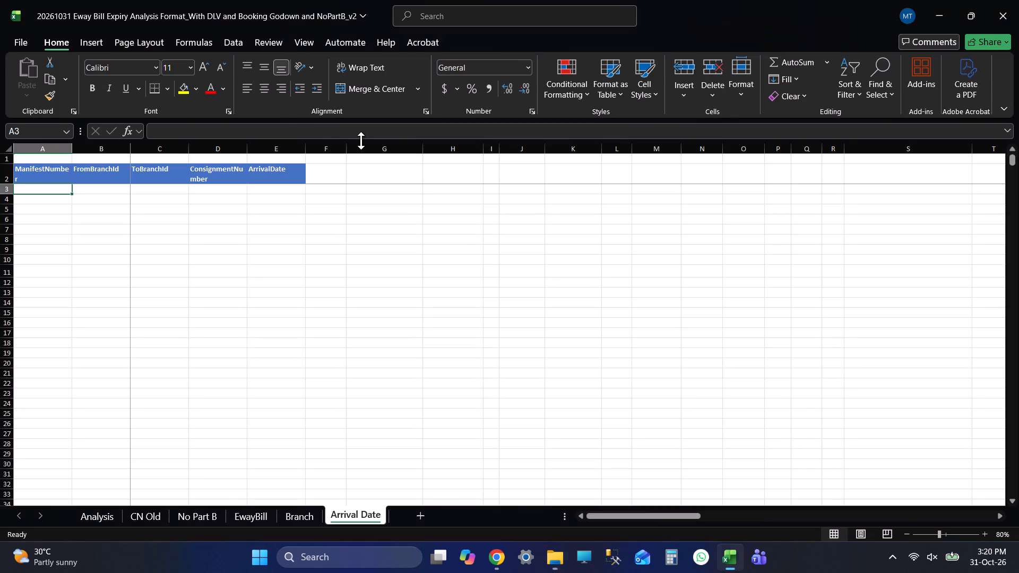
pyautogui.hotkey('alt', 'Tab')
pyautogui.doubleClick(215, 115)
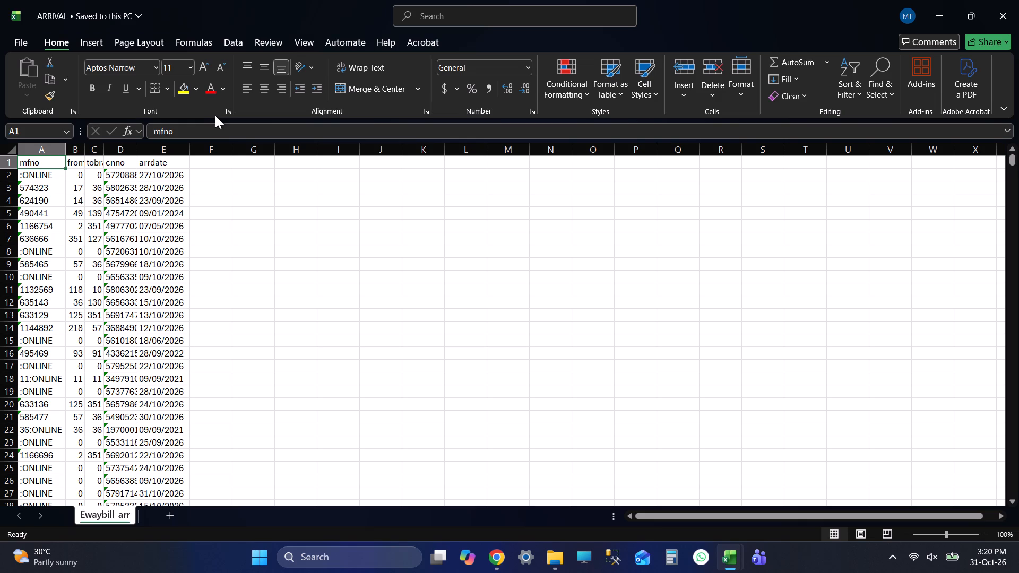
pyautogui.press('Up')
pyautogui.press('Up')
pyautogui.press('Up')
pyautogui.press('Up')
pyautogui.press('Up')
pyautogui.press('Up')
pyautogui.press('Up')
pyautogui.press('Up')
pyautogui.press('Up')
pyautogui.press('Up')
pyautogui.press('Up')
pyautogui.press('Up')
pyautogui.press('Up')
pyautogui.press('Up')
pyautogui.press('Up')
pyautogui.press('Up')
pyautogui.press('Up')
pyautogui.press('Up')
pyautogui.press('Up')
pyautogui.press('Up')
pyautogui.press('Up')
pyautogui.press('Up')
# Copy all ARRIVAL data rows below the header, columns A to E, and paste them into the Arrival Date sheet starting at A3.
pyautogui.press('Down')
pyautogui.press('Left')
pyautogui.press('Left')
pyautogui.press('Left')
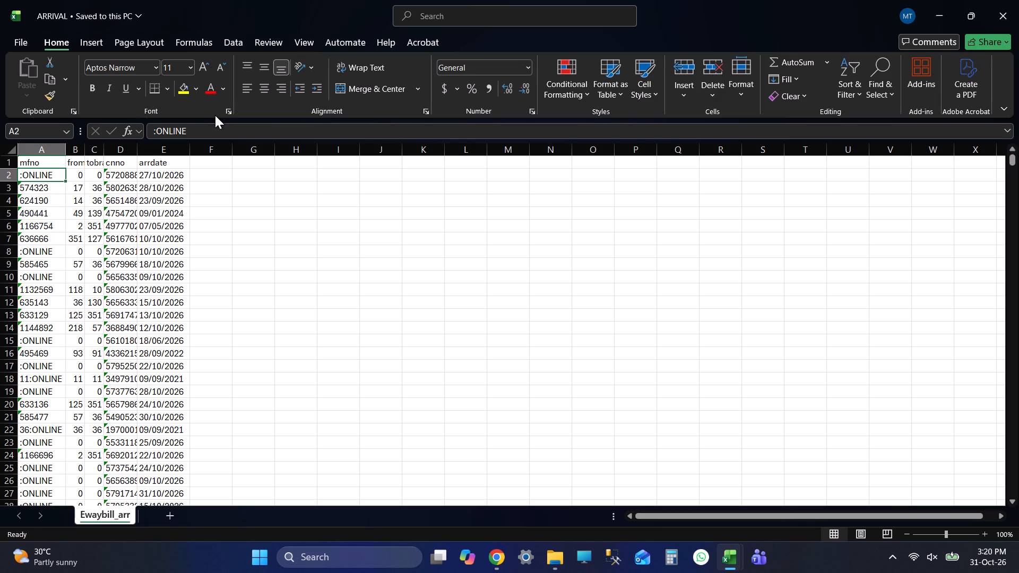
pyautogui.hotkey('ctrl', 'shift', 'Right')
pyautogui.hotkey('ctrl', 'shift', 'Down')
pyautogui.hotkey('ctrl', 'c')
pyautogui.hotkey('ctrl', 'c')
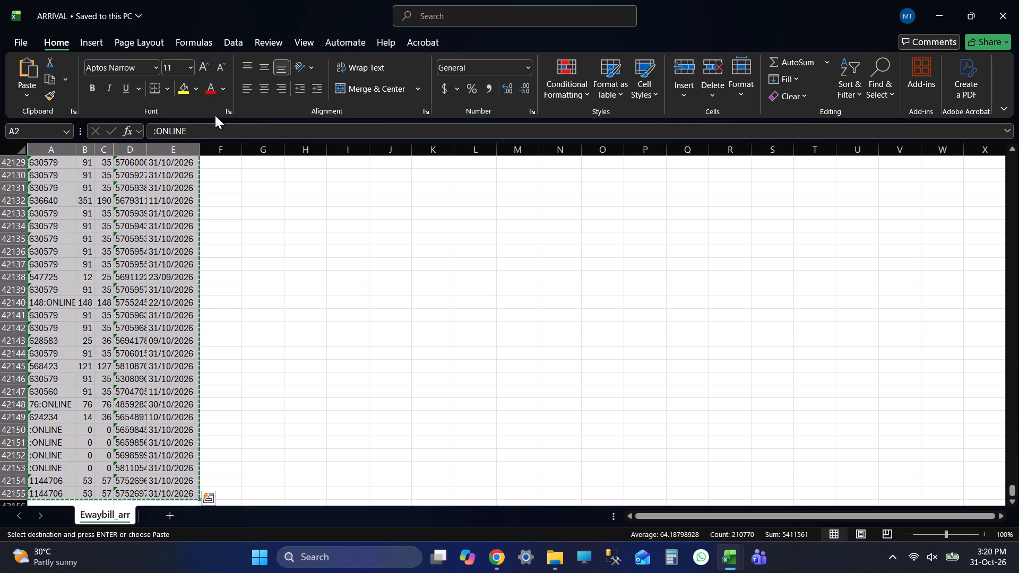
pyautogui.hotkey('ctrl', 'c')
pyautogui.hotkey('ctrl', 'c')
pyautogui.hotkey('ctrl', 'c')
pyautogui.hotkey('ctrl', 'c')
pyautogui.hotkey('ctrl', 'c')
pyautogui.hotkey('ctrl', 'c')
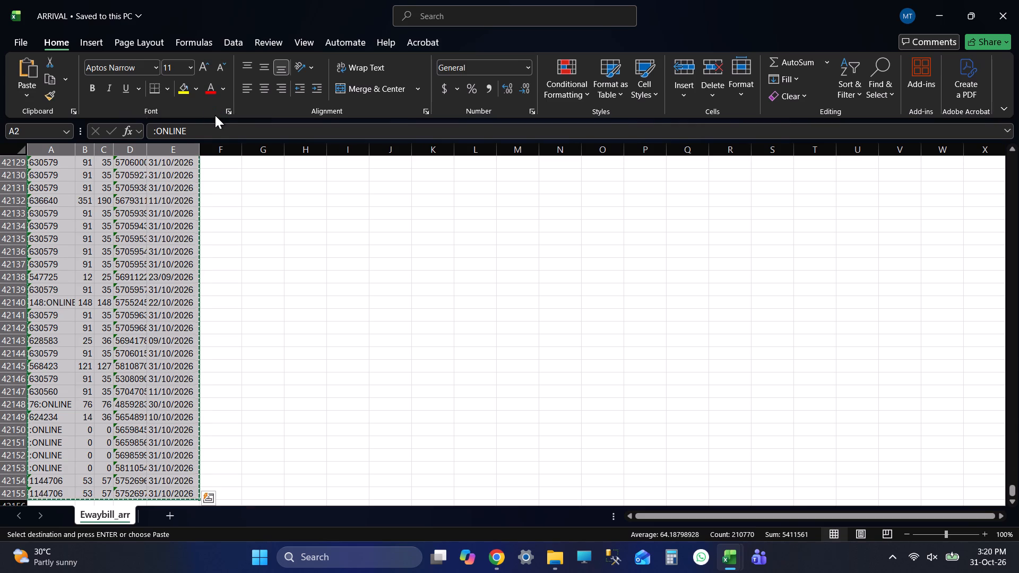
pyautogui.hotkey('ctrl', 'c')
pyautogui.hotkey('ctrl', 'c')
pyautogui.hotkey('ctrl', 'c')
pyautogui.hotkey('alt', 'Tab')
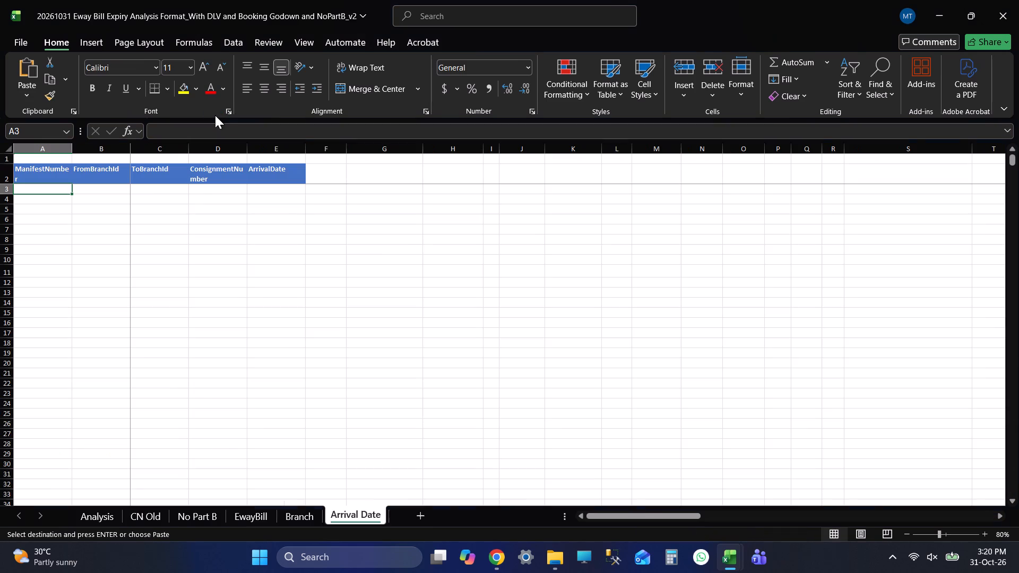
pyautogui.press('Up')
pyautogui.press('Down')
pyautogui.hotkey('ctrl', 'v')
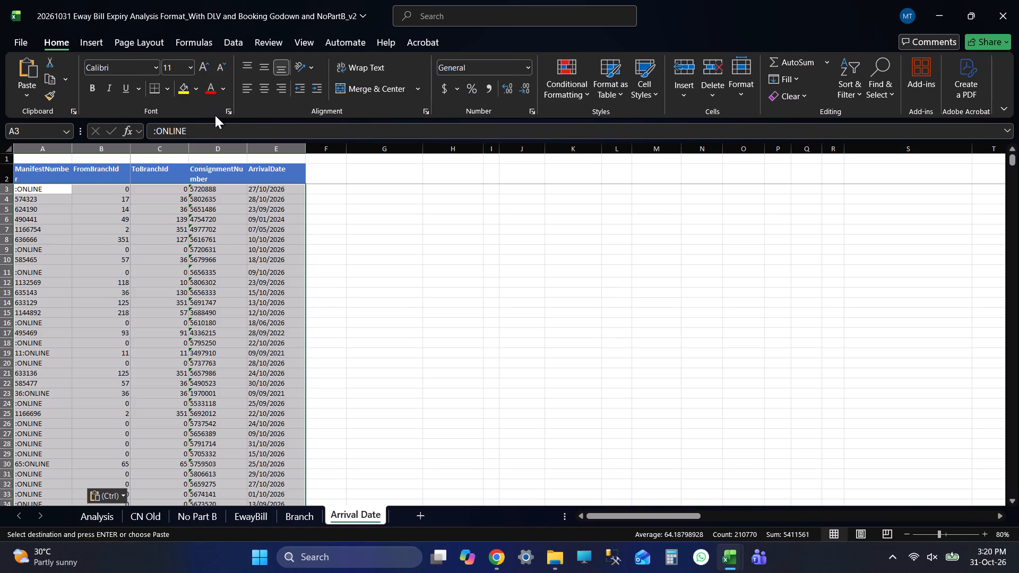
# Compare the first rows pasted in the Arrival Date sheet with the first data rows of the ARRIVAL workbook.
pyautogui.hotkey('ctrl', 'Up')
pyautogui.press('Down')
pyautogui.hotkey('alt', 'Tab')
pyautogui.hotkey('ctrl', 'Up')
pyautogui.press('Up')
pyautogui.press('Down')
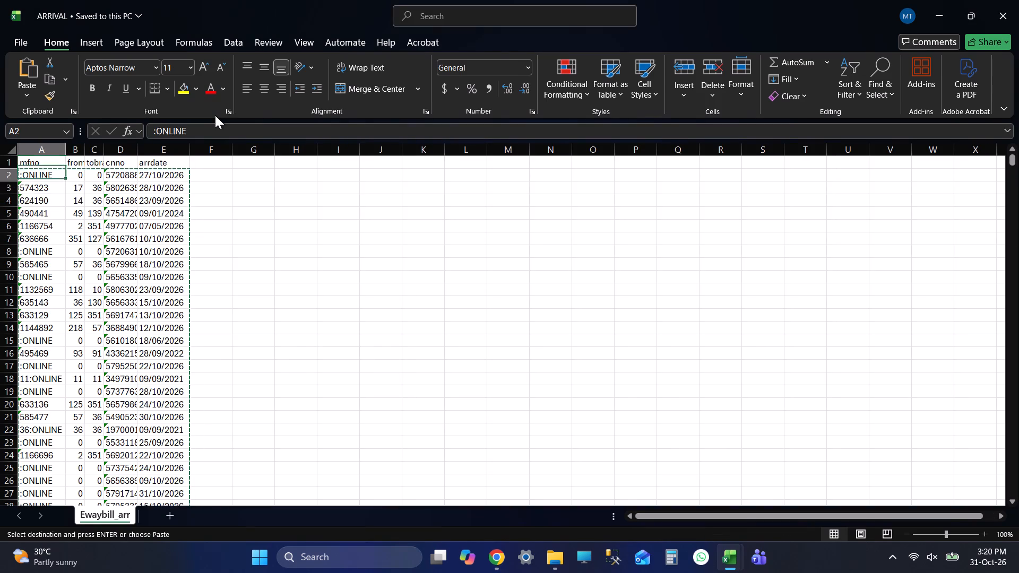
pyautogui.hotkey('alt', 'Tab')
pyautogui.hotkey('alt', 'Tab')
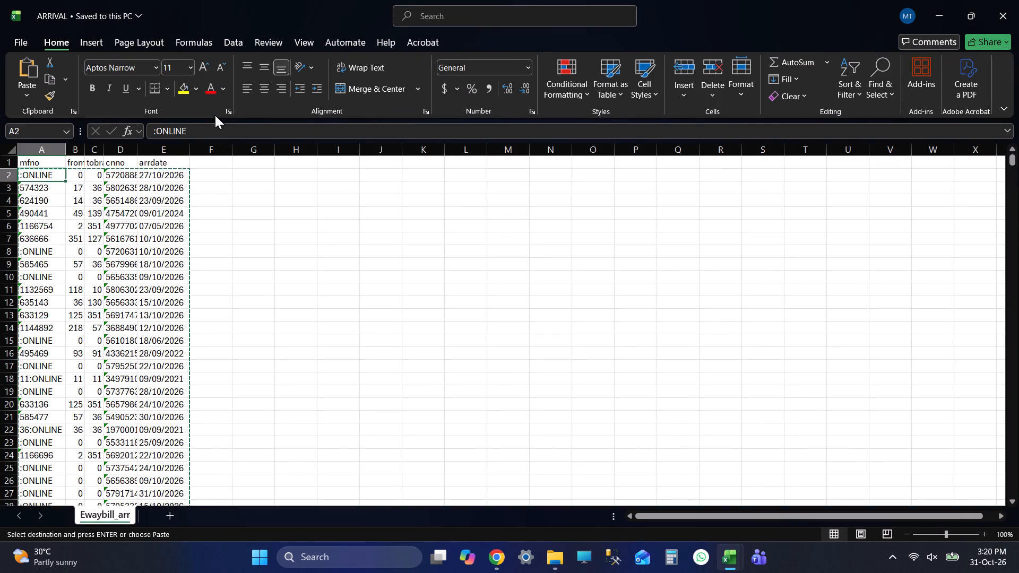
# Compare the last data rows of the ARRIVAL workbook with the last rows pasted in the Arrival Date sheet.
pyautogui.hotkey('alt', 'Tab')
pyautogui.hotkey('alt', 'Tab')
pyautogui.hotkey('ctrl', 'Down')
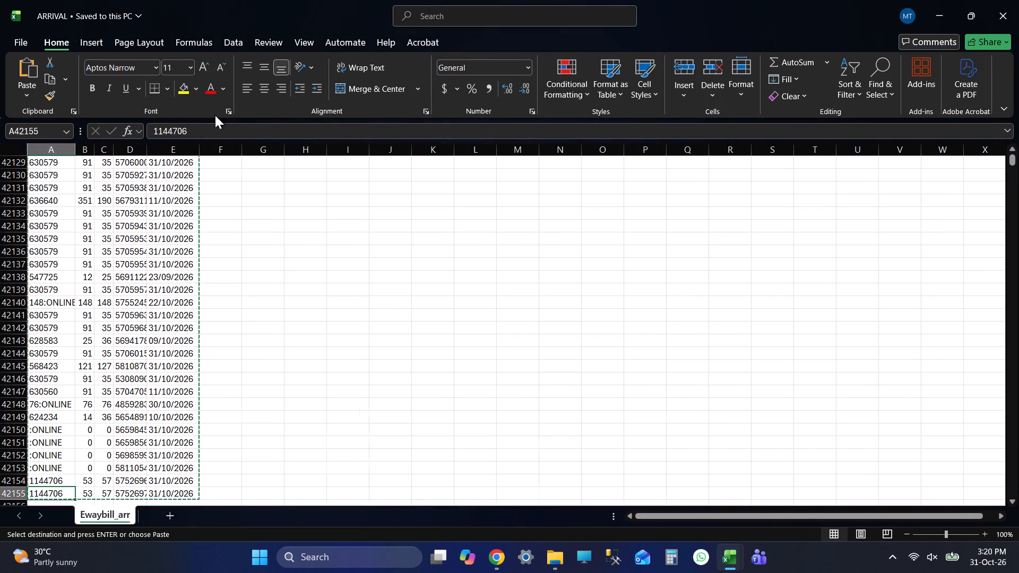
pyautogui.hotkey('alt', 'Tab')
pyautogui.hotkey('ctrl', 'Down')
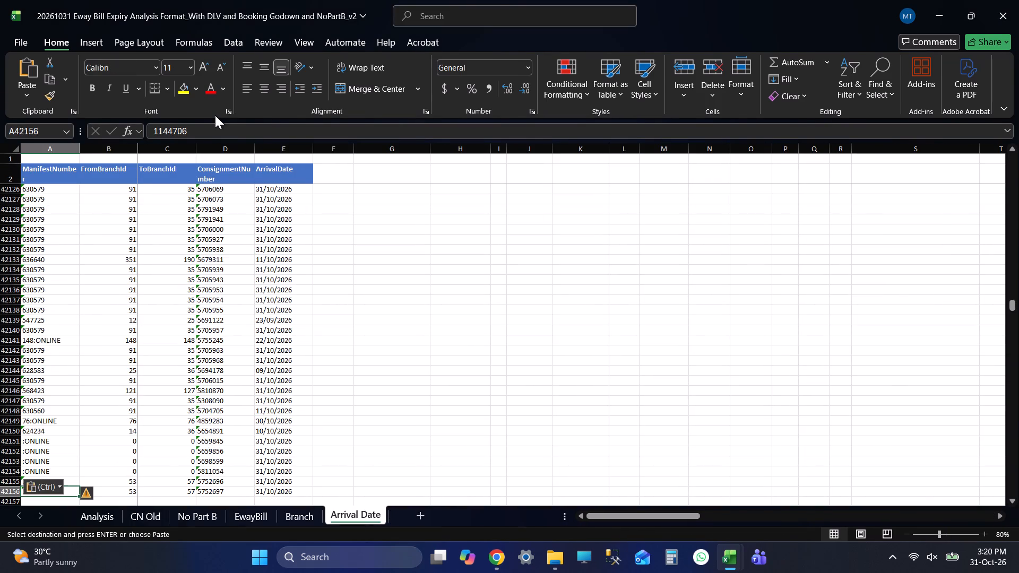
pyautogui.hotkey('alt', 'Tab')
pyautogui.hotkey('alt', 'Tab')
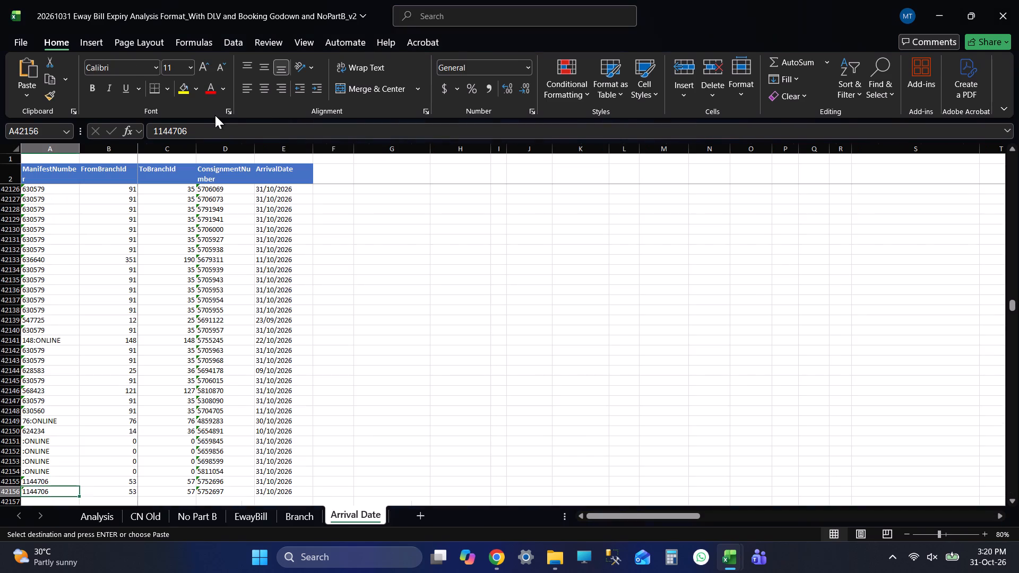
# Close the ARRIVAL workbook without keeping the copied data on the clipboard.
pyautogui.hotkey('alt', 'Tab')
pyautogui.click(1018, 0)
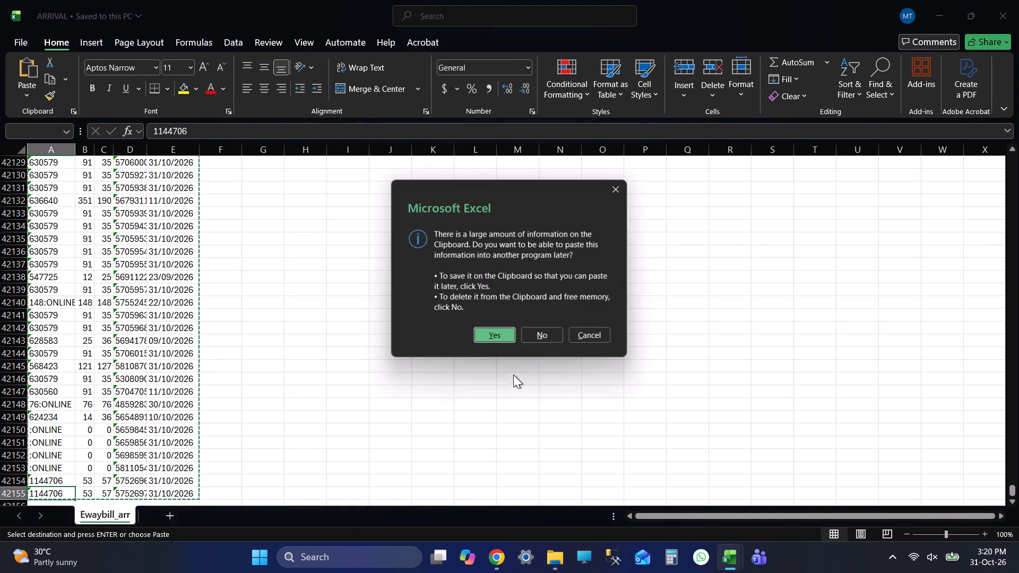
pyautogui.click(529, 327)
pyautogui.click(541, 348)
pyautogui.click(542, 337)
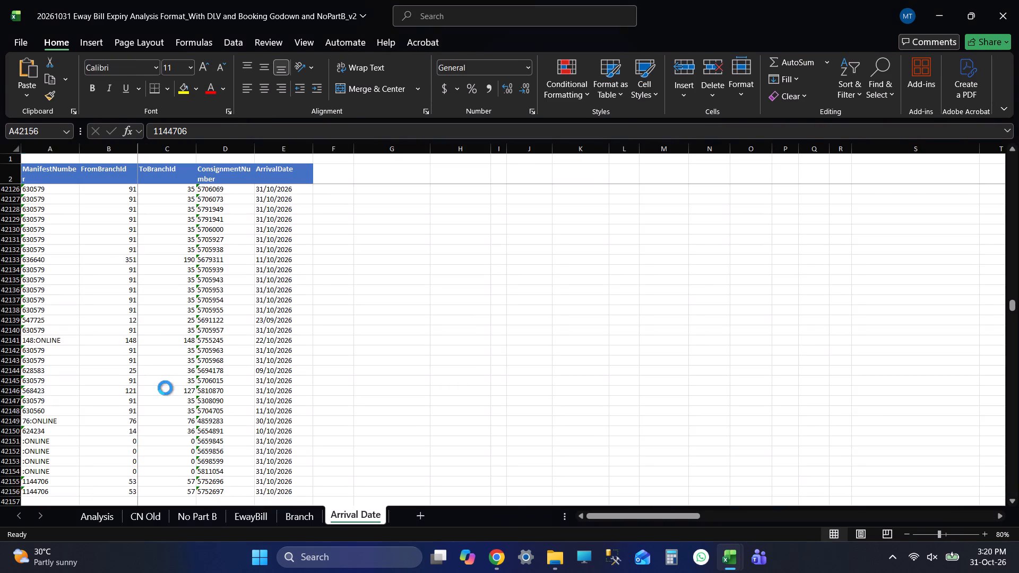
# Examine column A of the Arrival Date sheet from the first data rows to the end of the data and the rows below it.
pyautogui.scroll(-8, 163, 389)
pyautogui.click(75, 350)
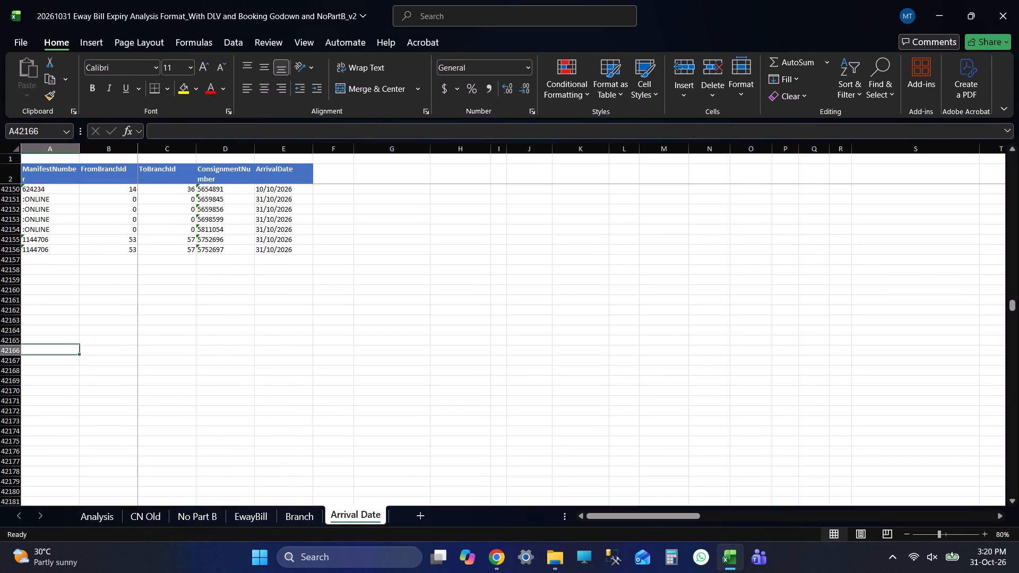
pyautogui.hotkey('ctrl', 'Up')
pyautogui.hotkey('ctrl', 'Up')
pyautogui.press('Down')
pyautogui.press('Down')
pyautogui.hotkey('ctrl', 'Down')
pyautogui.press('Down')
pyautogui.press('Down')
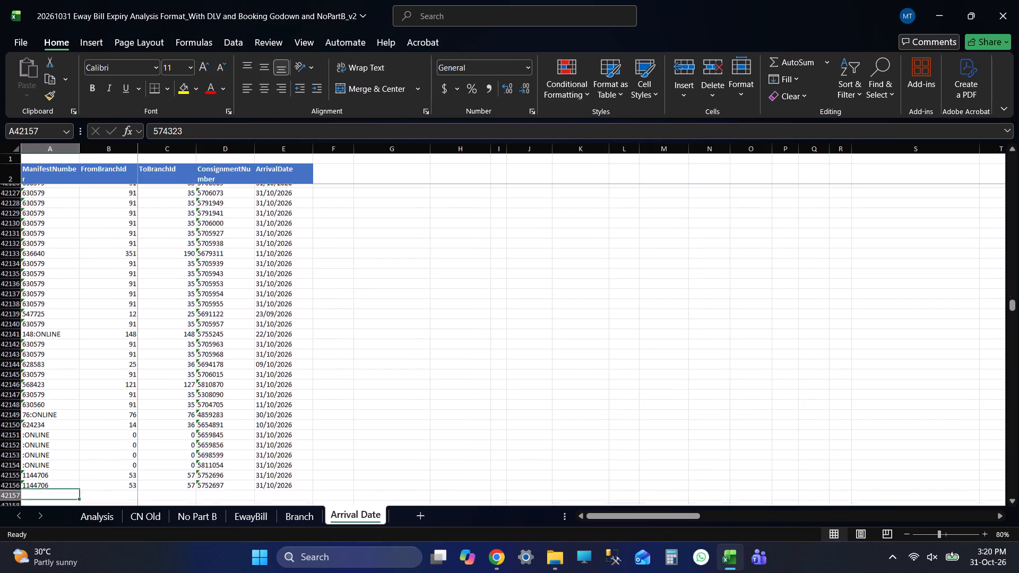
pyautogui.press('Down')
pyautogui.press('Down')
pyautogui.press('Down')
pyautogui.press('Down')
pyautogui.press('Down')
pyautogui.press('Down')
pyautogui.press('Down')
pyautogui.press('Down')
pyautogui.hotkey('ctrl', 'Up')
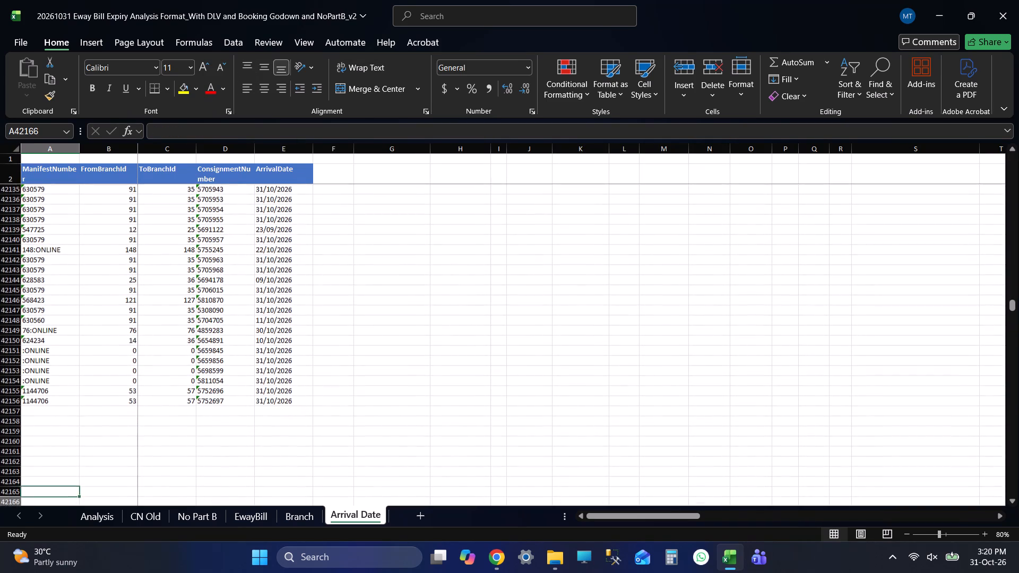
pyautogui.hotkey('ctrl', 'Up')
pyautogui.press('Down')
pyautogui.hotkey('ctrl', 'Down')
pyautogui.press('Down')
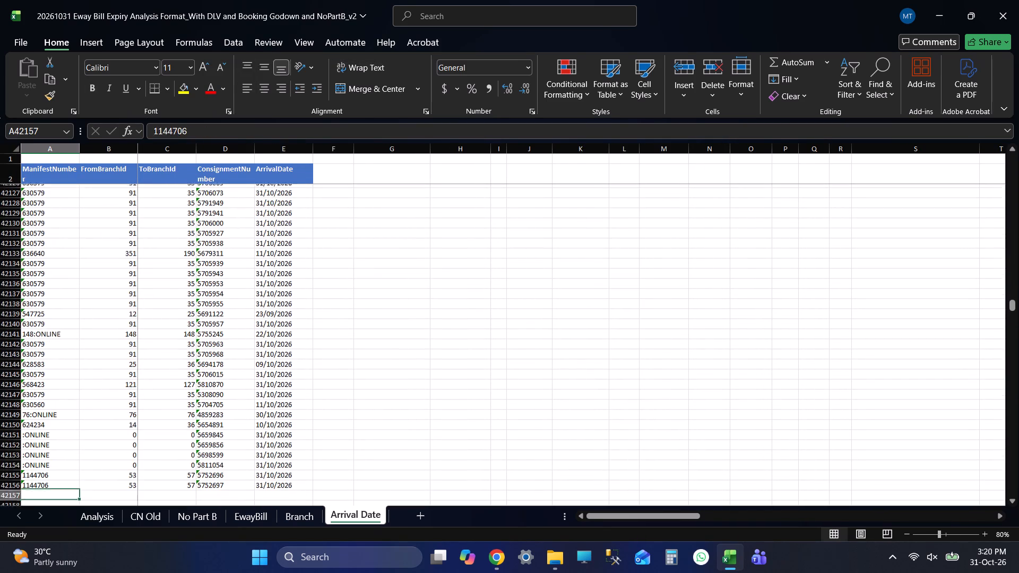
pyautogui.press('Down')
pyautogui.press('Down')
pyautogui.press('Down')
pyautogui.press('Down')
pyautogui.hotkey('ctrl', 'Up')
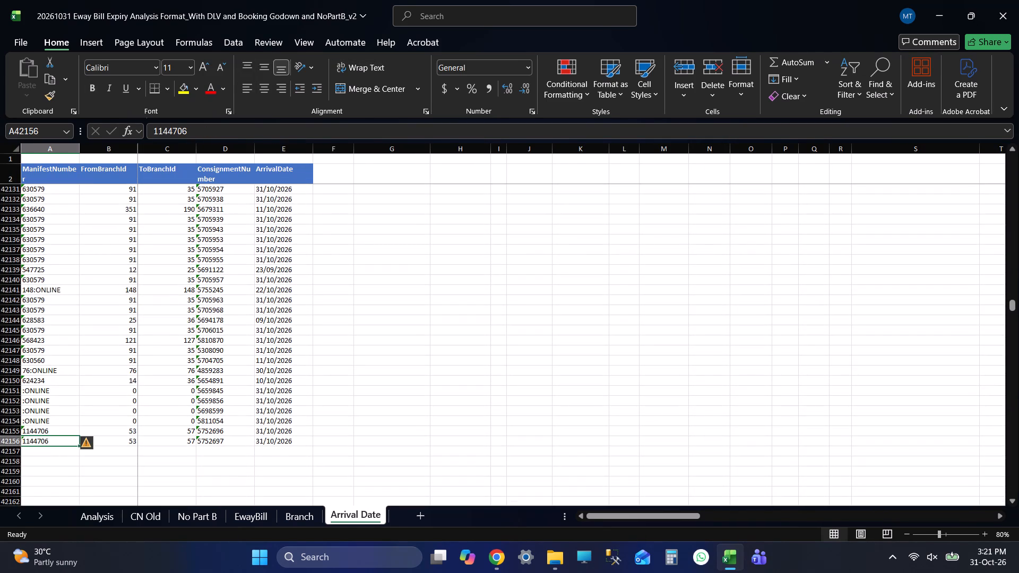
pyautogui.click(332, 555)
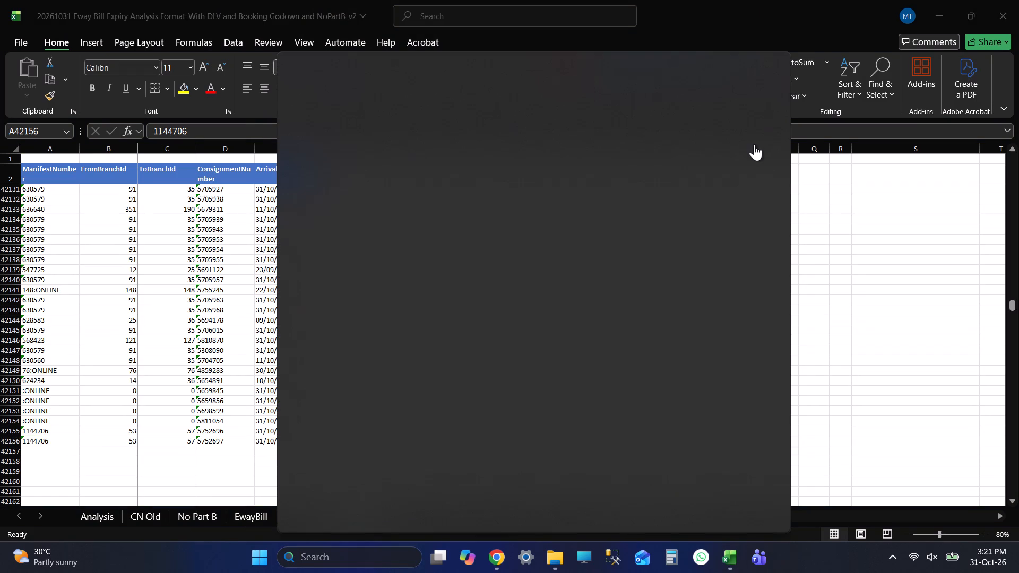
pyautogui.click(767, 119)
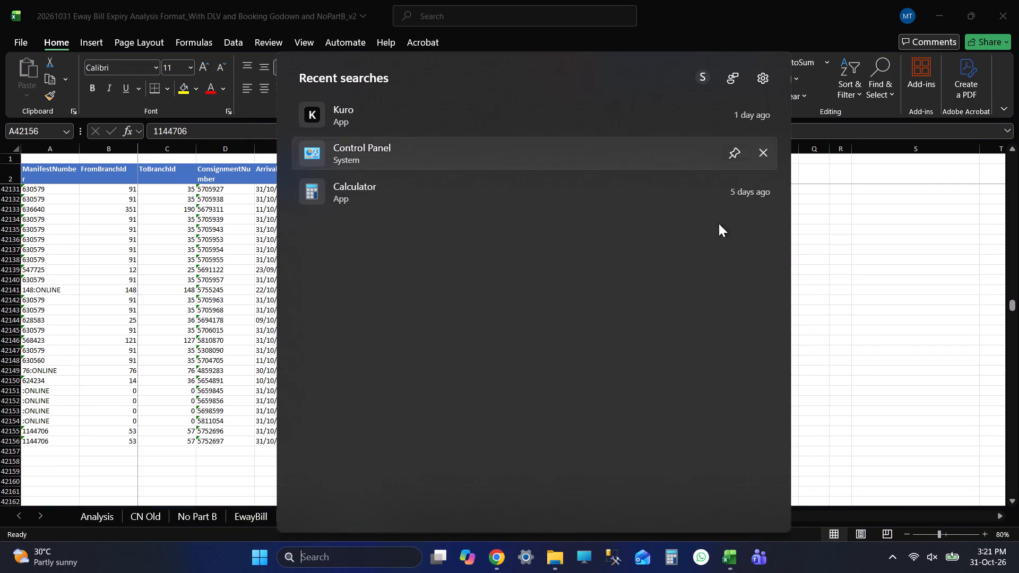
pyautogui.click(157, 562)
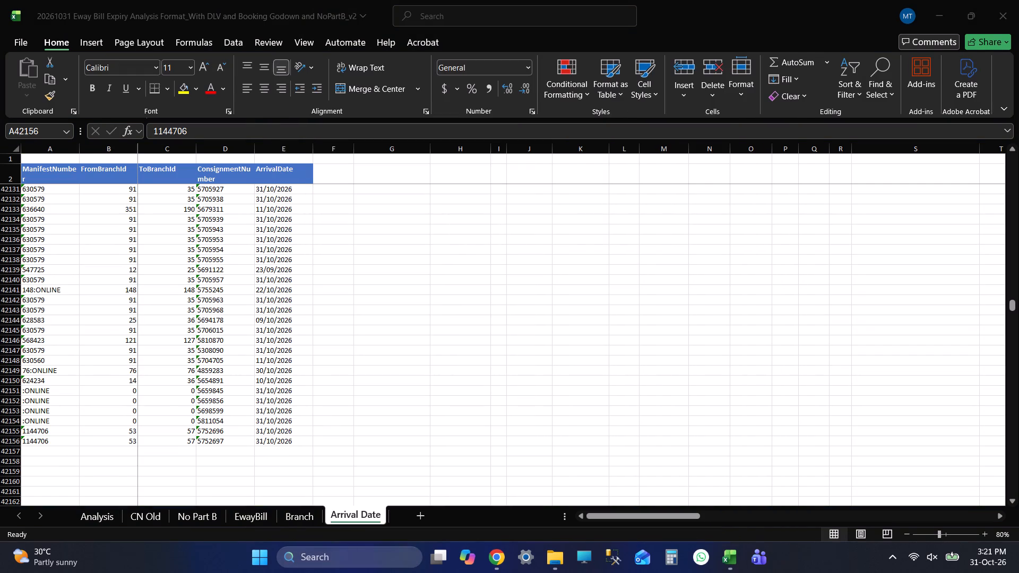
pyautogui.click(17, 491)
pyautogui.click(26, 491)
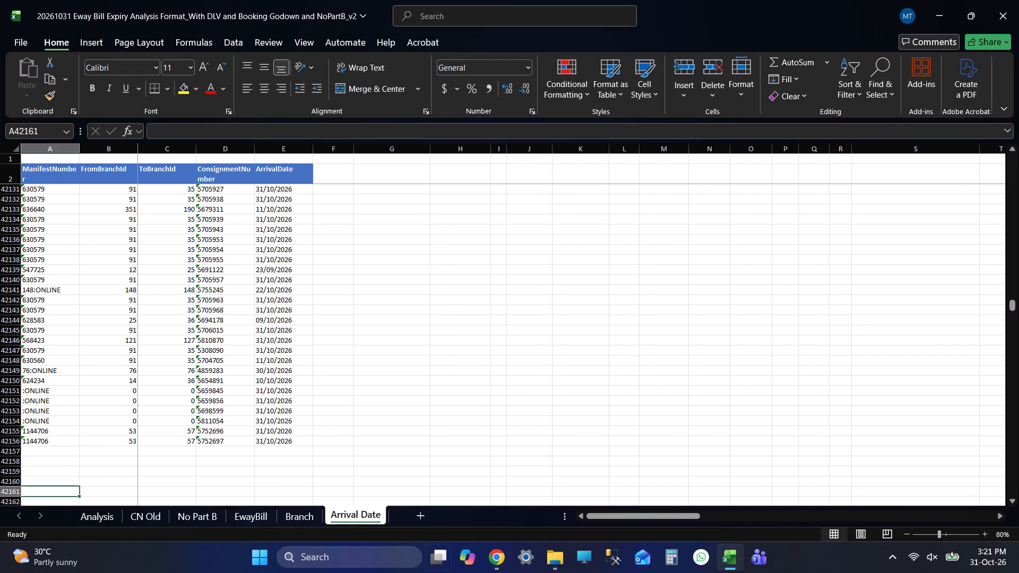
# Recheck the beginning and end of the Arrival Date sheet's ManifestNumber column, including the rows beneath the pasted data.
pyautogui.hotkey('ctrl', 'Up')
pyautogui.hotkey('alt', 'Tab')
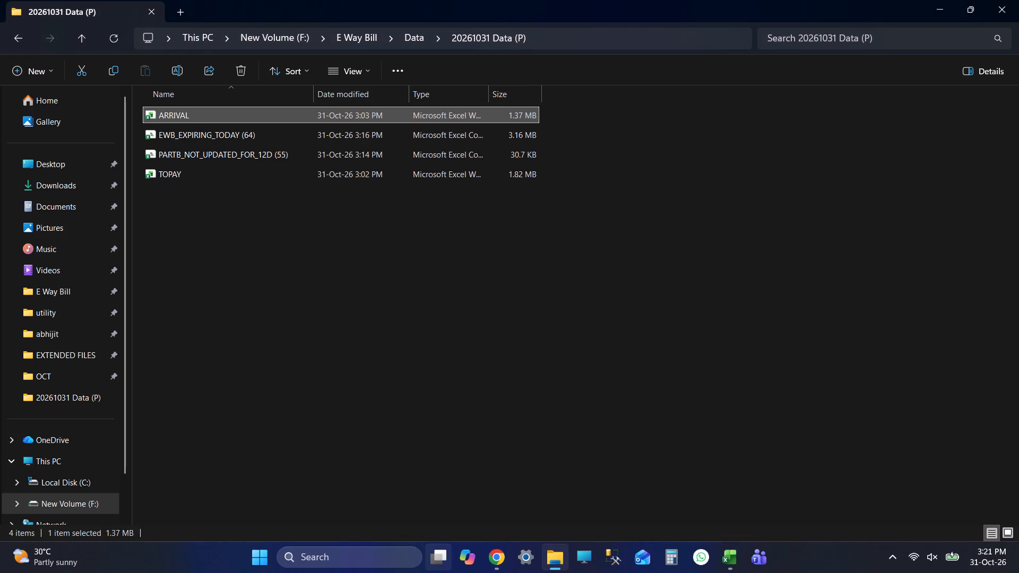
pyautogui.hotkey('alt', 'Tab')
pyautogui.hotkey('ctrl', 'Up')
pyautogui.press('Down')
pyautogui.hotkey('ctrl', 'Down')
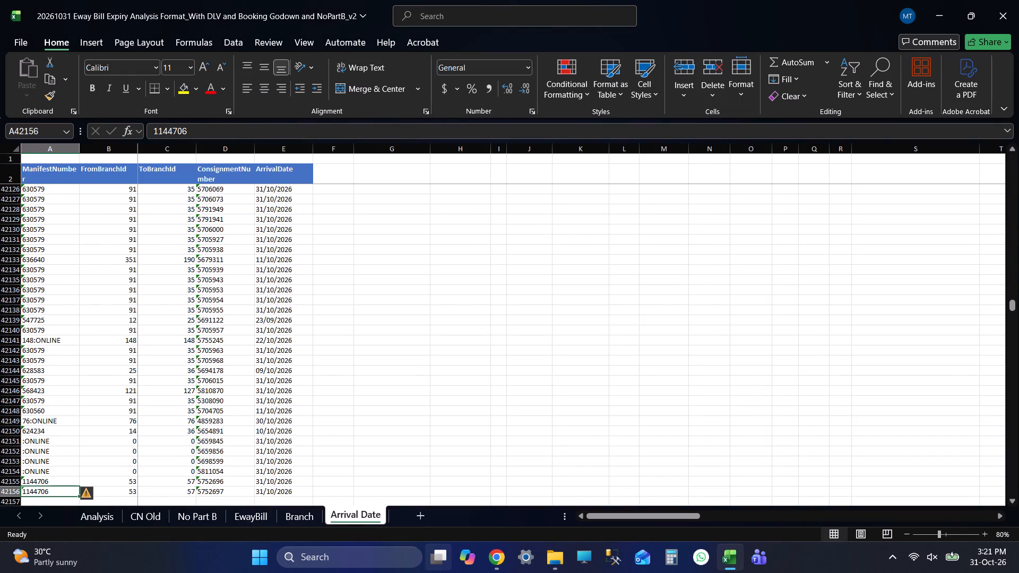
pyautogui.press('Down')
pyautogui.press('Down')
pyautogui.press('Down')
pyautogui.press('Down')
pyautogui.press('Down')
pyautogui.press('Down')
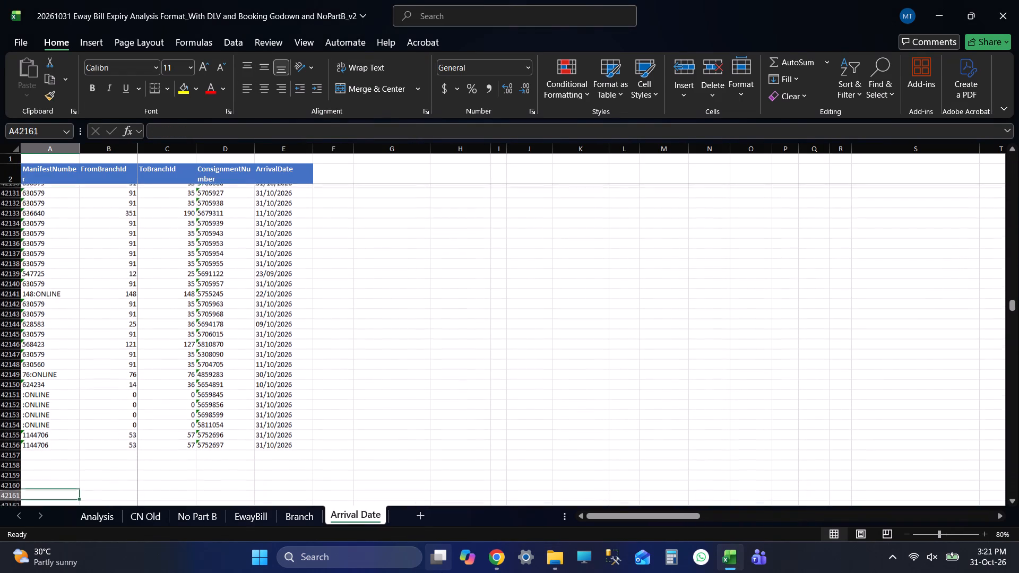
pyautogui.hotkey('ctrl', 'Up')
pyautogui.hotkey('ctrl', 'Up')
pyautogui.press('Down')
pyautogui.press('Down')
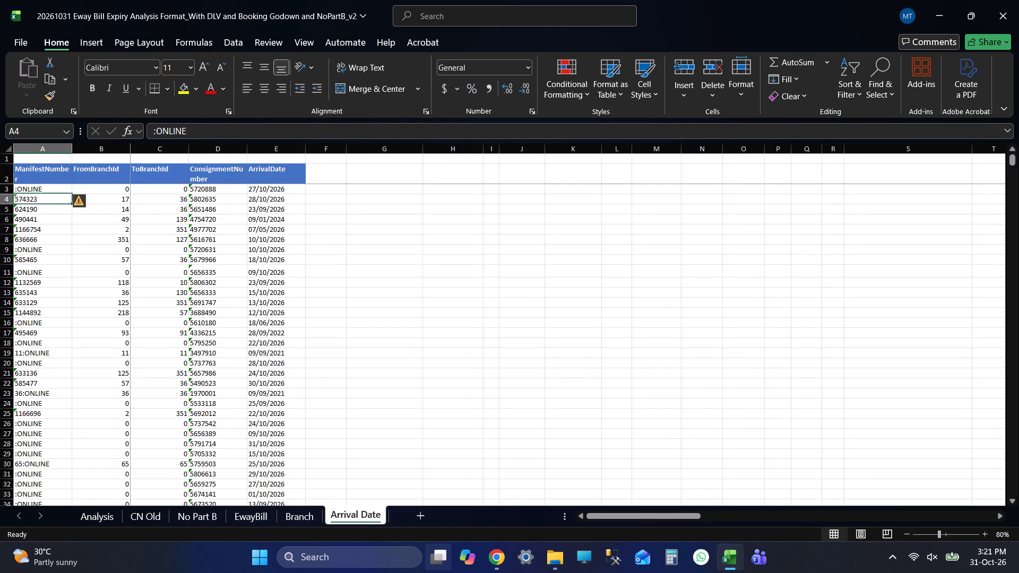
pyautogui.hotkey('ctrl', 'Down')
pyautogui.press('Down')
pyautogui.press('Down')
pyautogui.press('Down')
pyautogui.press('Down')
pyautogui.press('Down')
pyautogui.hotkey('ctrl', 'Up')
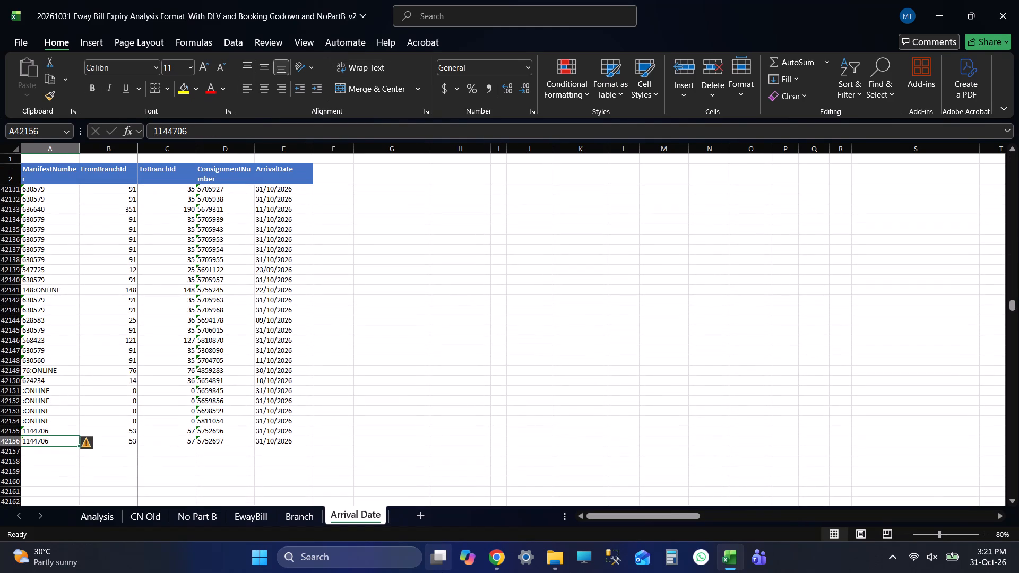
pyautogui.press('Down')
pyautogui.press('Down')
pyautogui.press('Down')
pyautogui.press('Down')
pyautogui.press('Down')
pyautogui.press('Down')
pyautogui.press('Down')
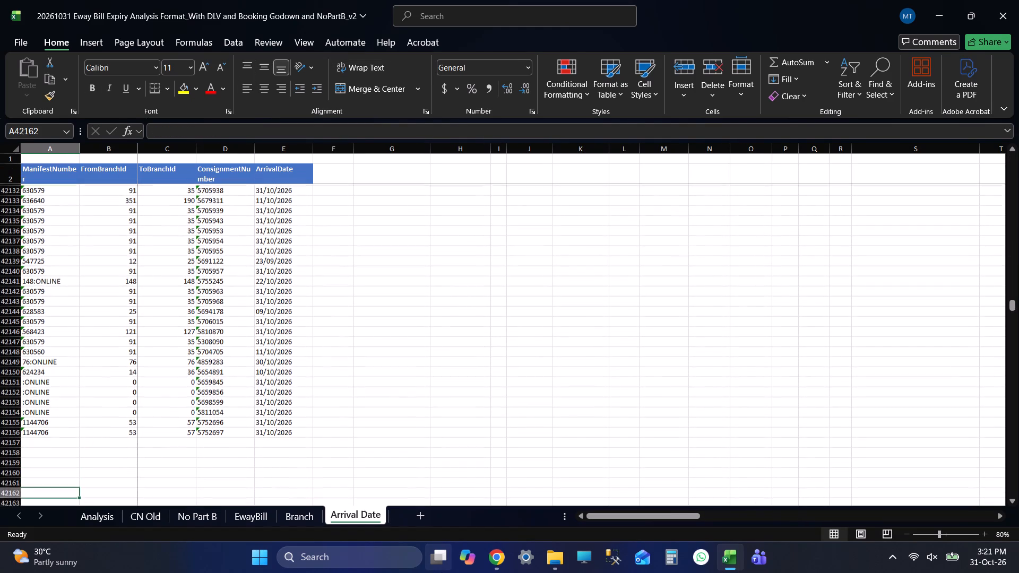
pyautogui.press('Down')
pyautogui.press('Down')
pyautogui.hotkey('ctrl', 'Up')
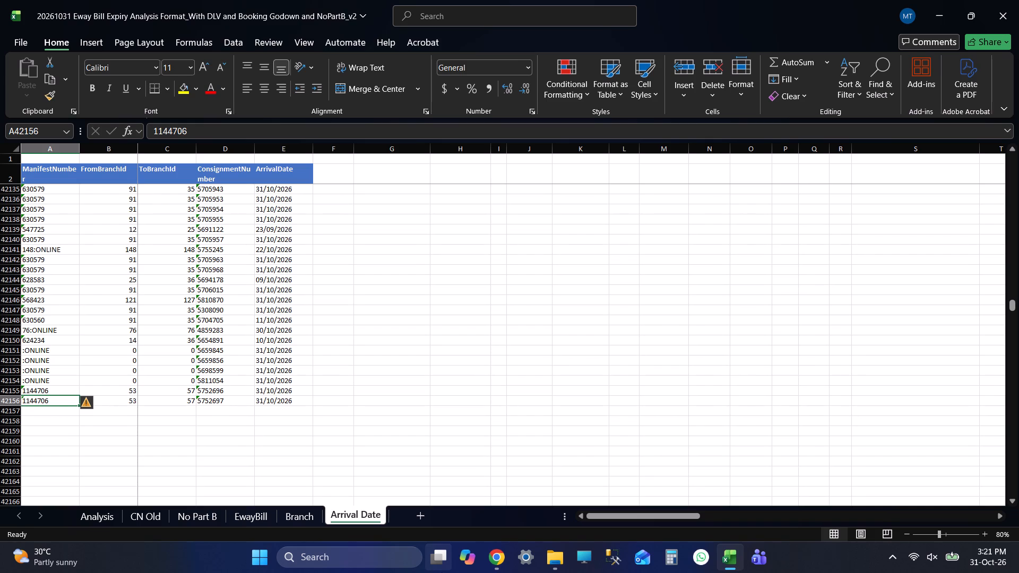
pyautogui.hotkey('ctrl', 'Up')
pyautogui.press('Down')
pyautogui.hotkey('ctrl', 'Down')
pyautogui.press('Down')
pyautogui.press('Down')
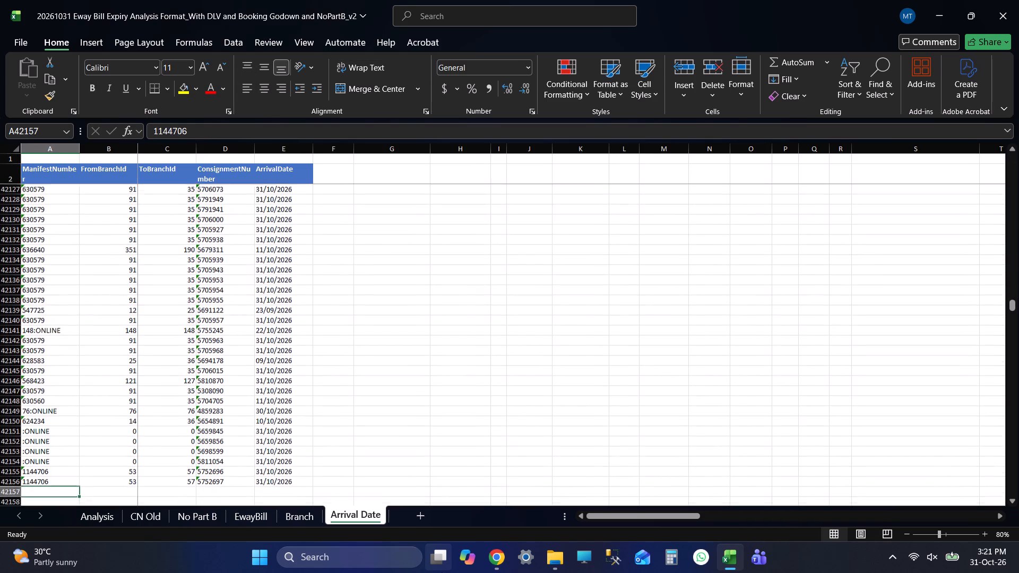
pyautogui.press('Down')
pyautogui.press('Down')
pyautogui.press('Down')
pyautogui.hotkey('ctrl', 'Up')
pyautogui.hotkey('ctrl', 'Up')
pyautogui.press('Down')
pyautogui.press('Down')
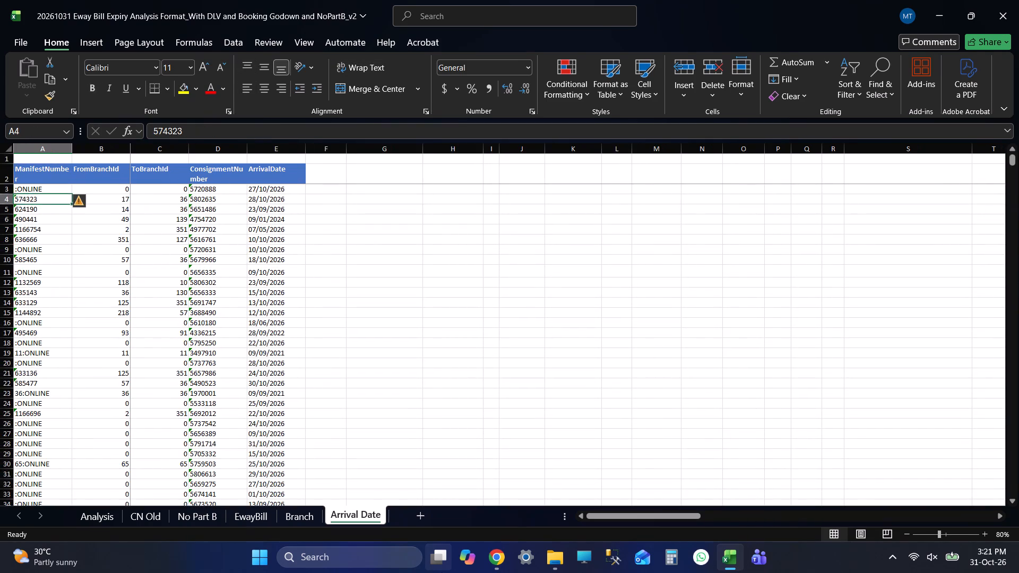
pyautogui.press('Down')
pyautogui.hotkey('ctrl', 'Down')
pyautogui.press('Down')
pyautogui.press('Down')
pyautogui.press('Down')
pyautogui.press('Down')
pyautogui.press('Down')
pyautogui.press('Down')
pyautogui.press('Down')
pyautogui.hotkey('ctrl', 'Up')
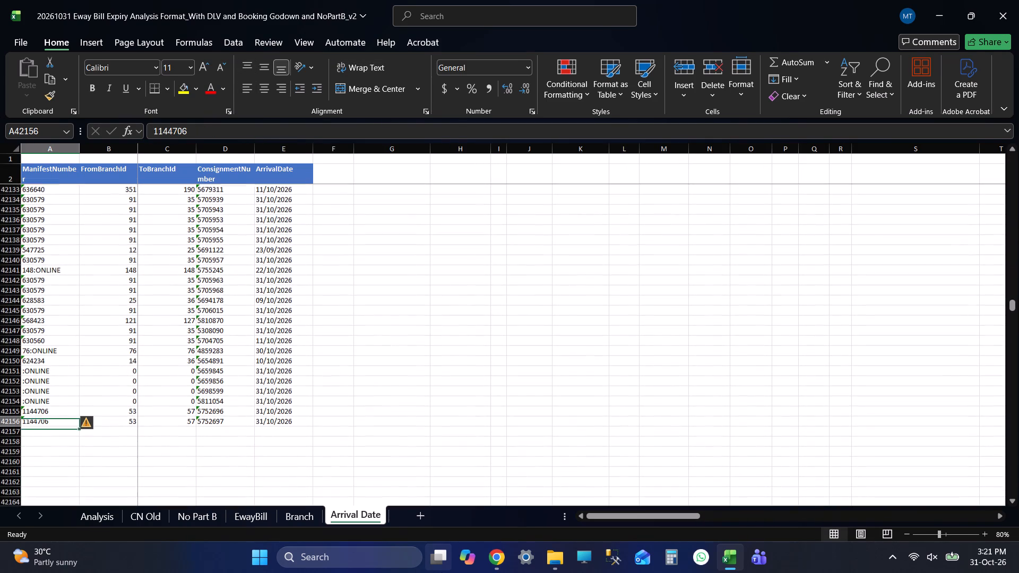
pyautogui.hotkey('ctrl', 'Up')
pyautogui.press('Down')
pyautogui.press('Down')
pyautogui.hotkey('ctrl', 'Down')
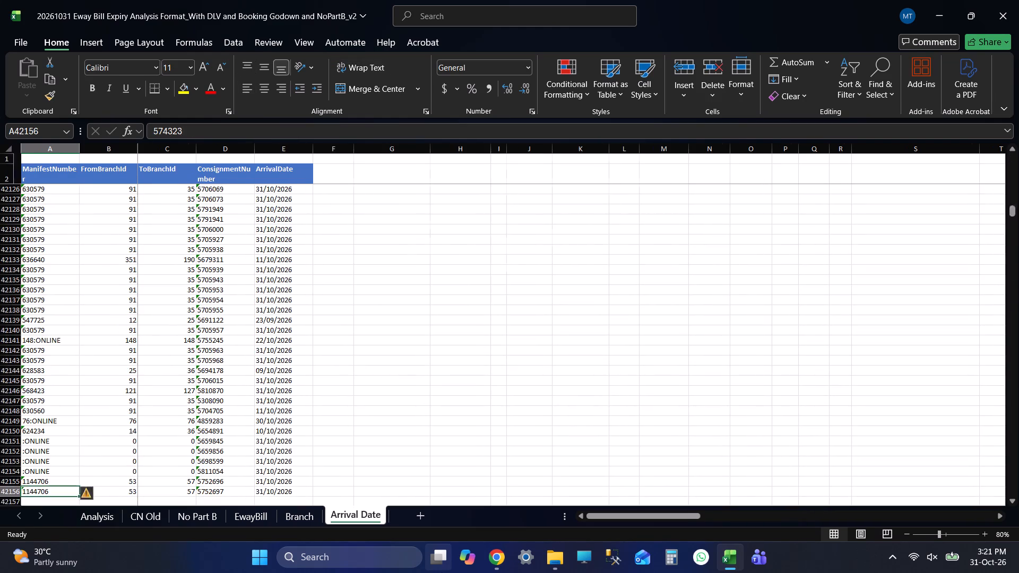
pyautogui.press('Down')
pyautogui.hotkey('ctrl', 'Up')
pyautogui.hotkey('ctrl', 'Up')
pyautogui.press('Down')
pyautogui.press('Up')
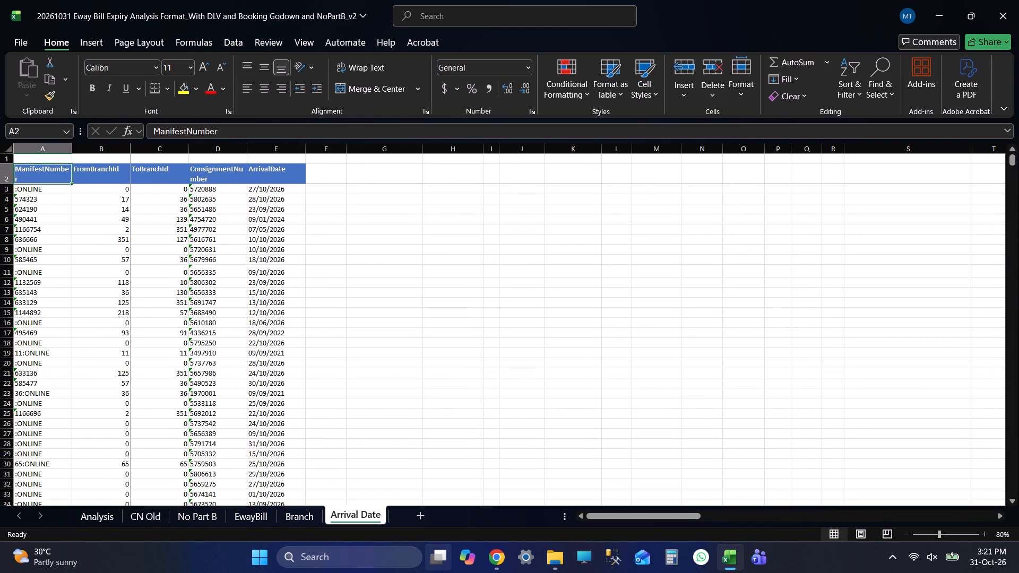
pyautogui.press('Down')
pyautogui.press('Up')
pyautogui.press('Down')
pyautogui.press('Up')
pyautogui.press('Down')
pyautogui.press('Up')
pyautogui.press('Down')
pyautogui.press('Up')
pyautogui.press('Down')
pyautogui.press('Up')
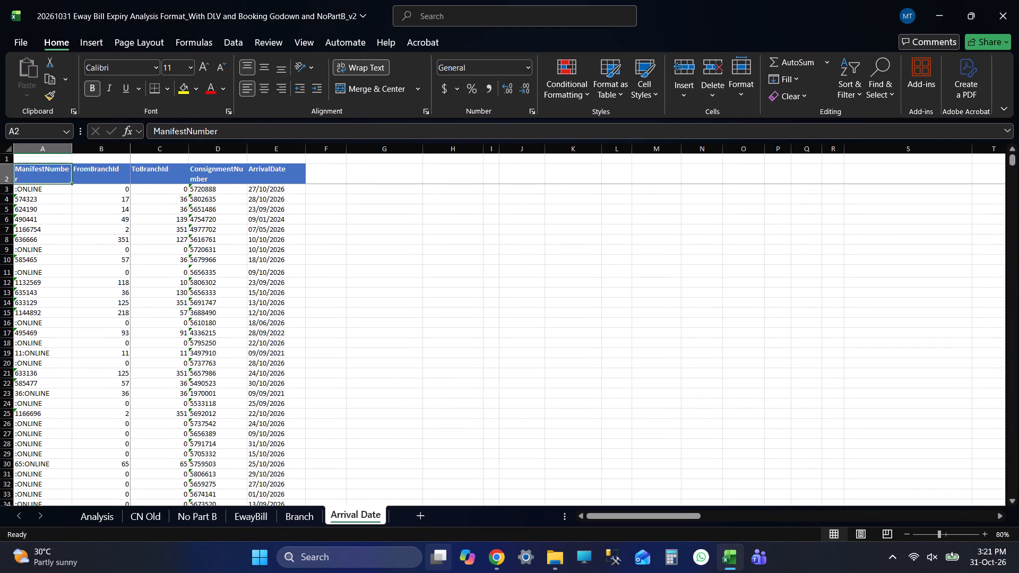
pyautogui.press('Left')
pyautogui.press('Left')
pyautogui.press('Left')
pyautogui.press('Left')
# Examine the EwayBill sheet's WAYBILL Data column from its header to the last entry and the rows beneath.
pyautogui.click(245, 524)
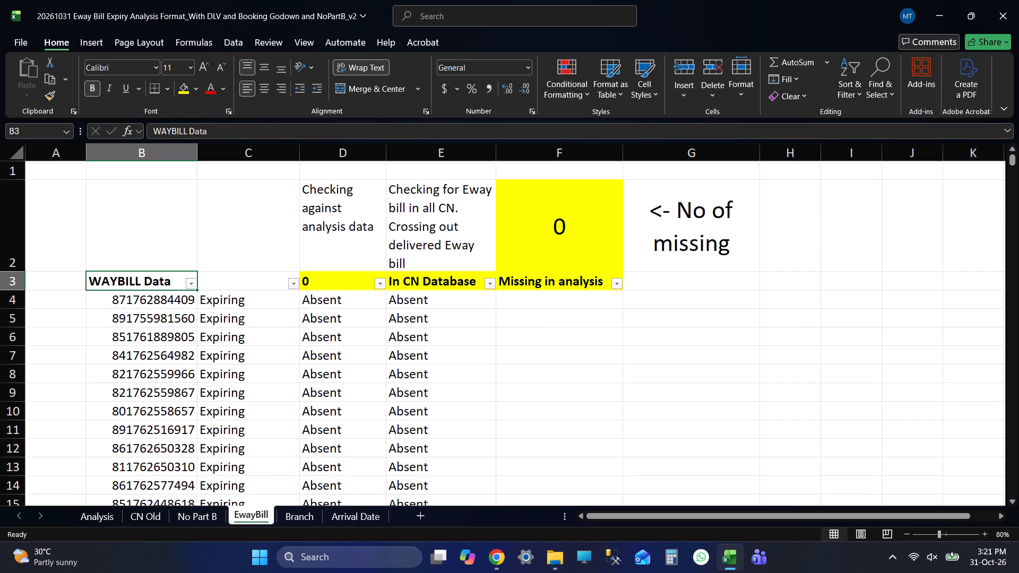
pyautogui.click(350, 275)
pyautogui.click(385, 286)
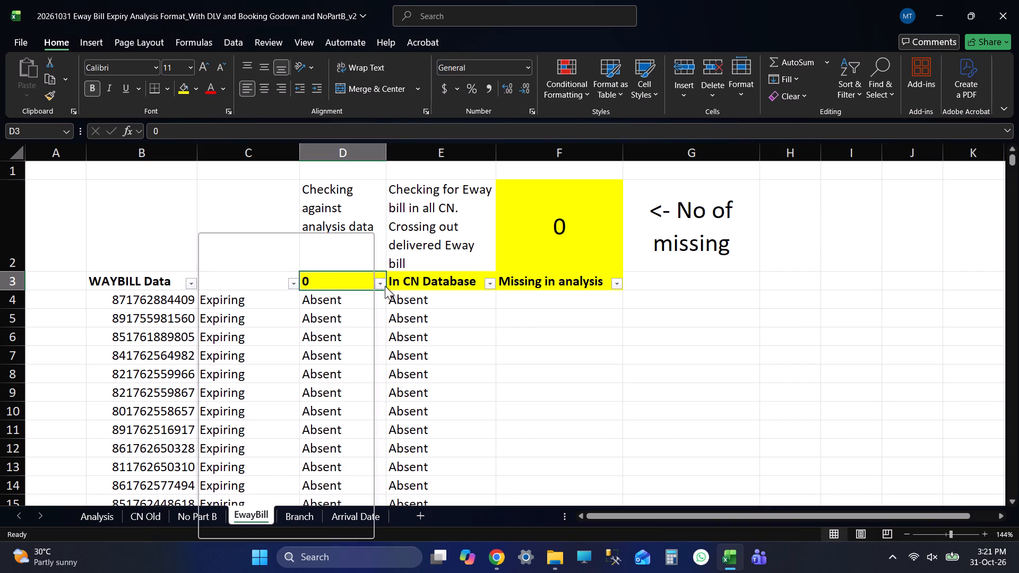
pyautogui.click(359, 520)
pyautogui.click(154, 275)
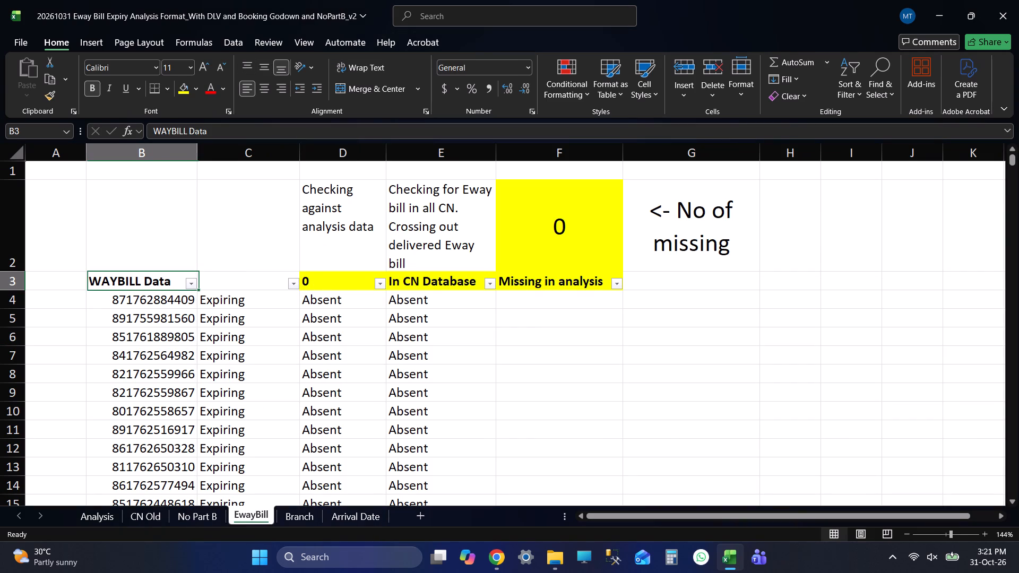
pyautogui.hotkey('ctrl', 'Down')
pyautogui.press('Down')
pyautogui.press('Down')
pyautogui.press('Down')
pyautogui.press('Down')
pyautogui.hotkey('ctrl', 'Up')
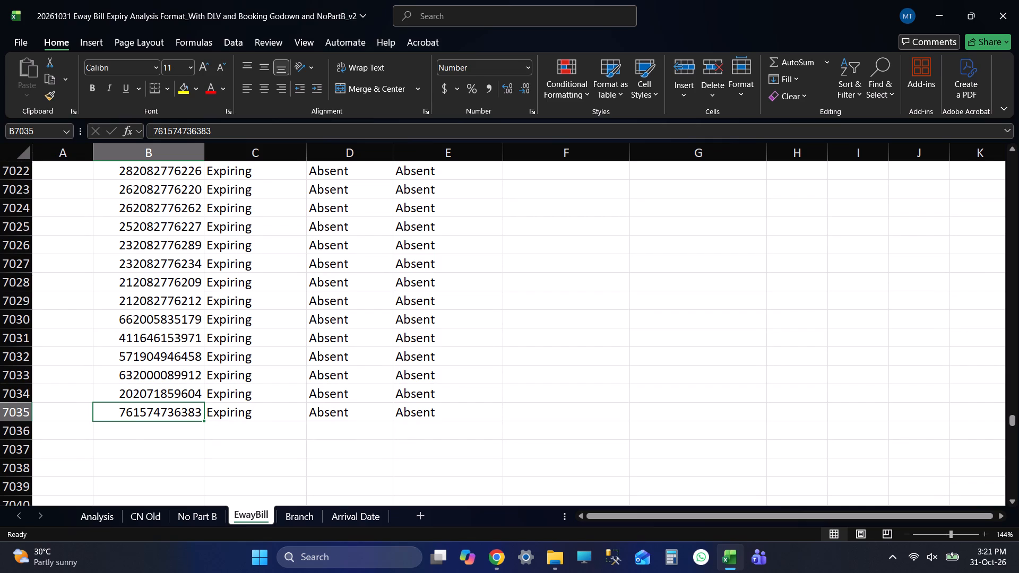
pyautogui.hotkey('ctrl', 'Up')
pyautogui.press('Up')
pyautogui.press('Up')
pyautogui.press('Down')
pyautogui.press('Down')
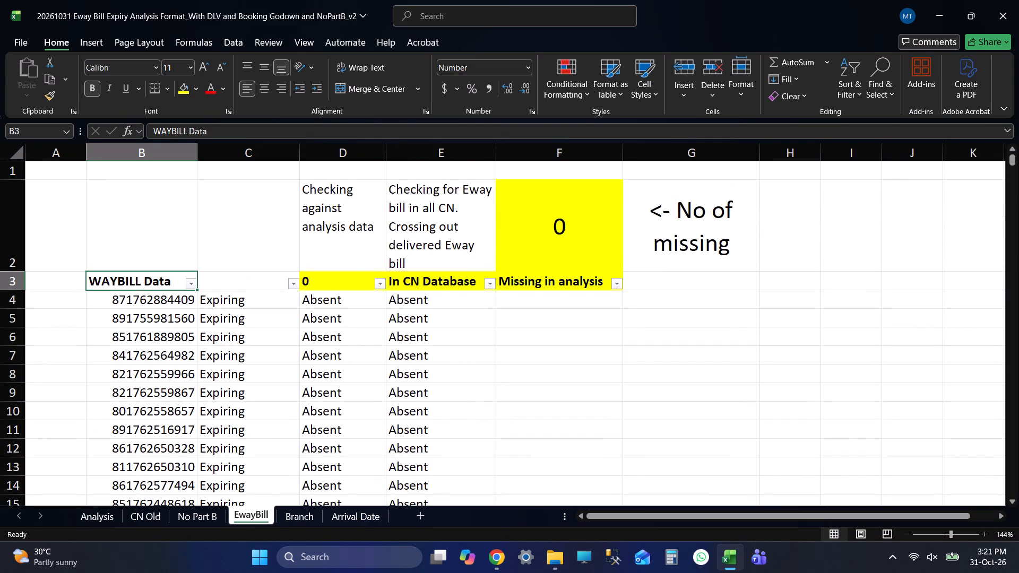
# Examine the No Part B sheet's Eway Bill Number column from its header to the last entry and the rows beneath.
pyautogui.click(189, 519)
pyautogui.hotkey('ctrl', 'Down')
pyautogui.press('Down')
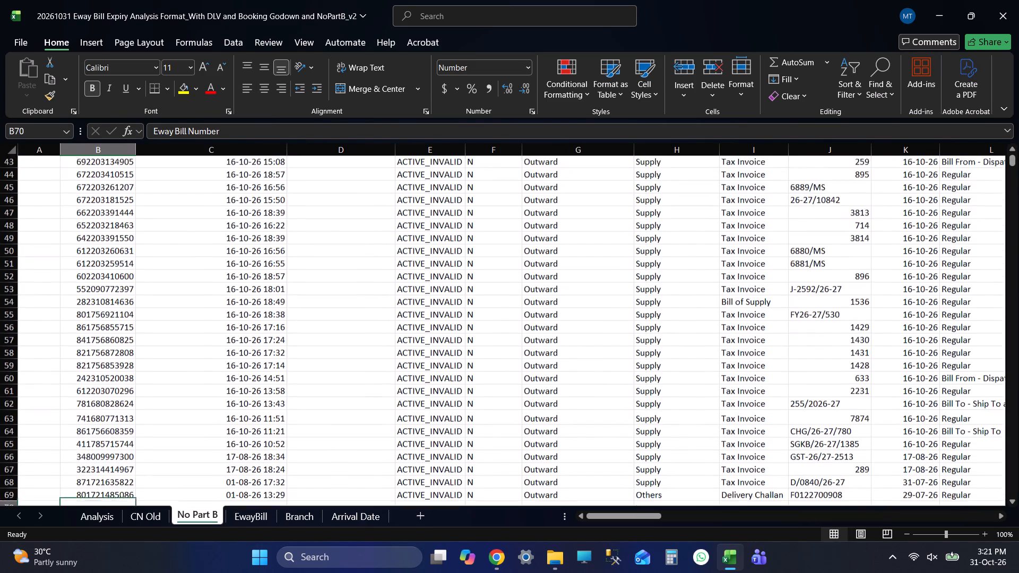
pyautogui.press('Down')
pyautogui.press('Down')
pyautogui.press('Down')
pyautogui.hotkey('ctrl', 'Up')
pyautogui.hotkey('ctrl', 'Up')
pyautogui.press('Down')
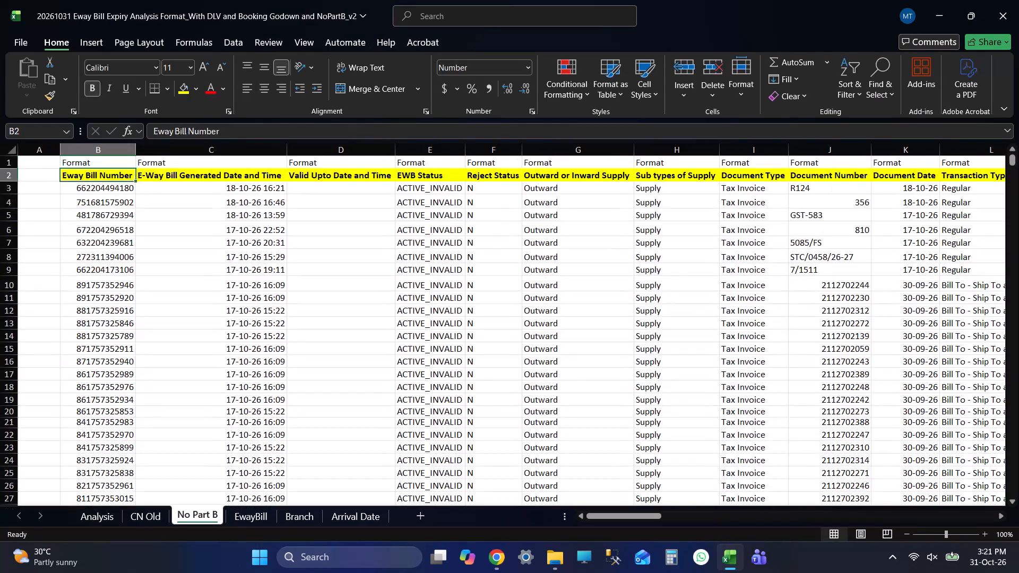
# Recheck the beginning and end of the No Part B sheet's Eway Bill Number column, including the rows beneath the data.
pyautogui.hotkey('ctrl', 'Down')
pyautogui.press('Down')
pyautogui.press('Down')
pyautogui.press('Down')
pyautogui.press('Down')
pyautogui.press('Down')
pyautogui.hotkey('ctrl', 'Up')
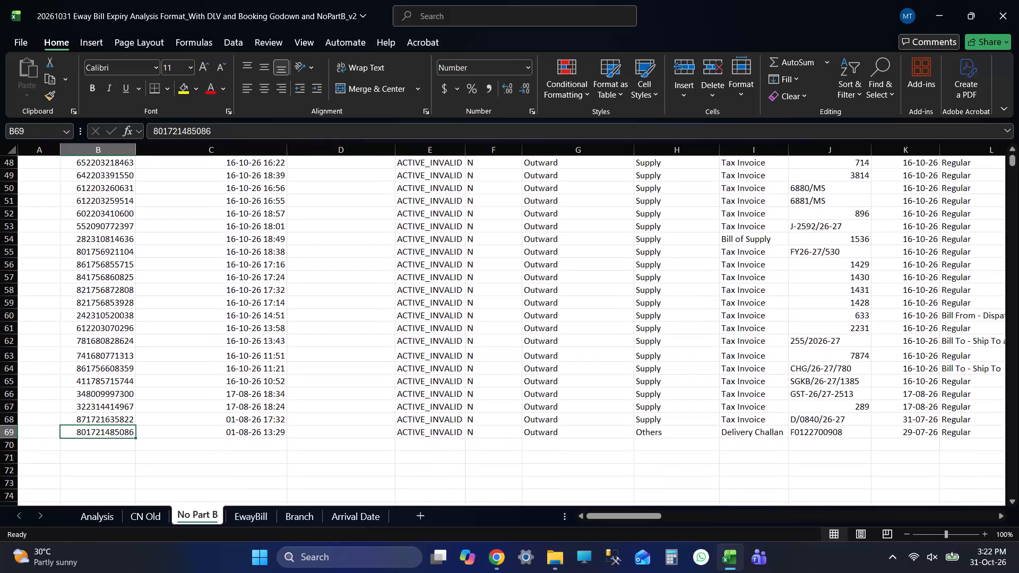
pyautogui.hotkey('ctrl', 'Up')
pyautogui.press('Up')
pyautogui.press('Up')
pyautogui.press('Up')
pyautogui.press('Down')
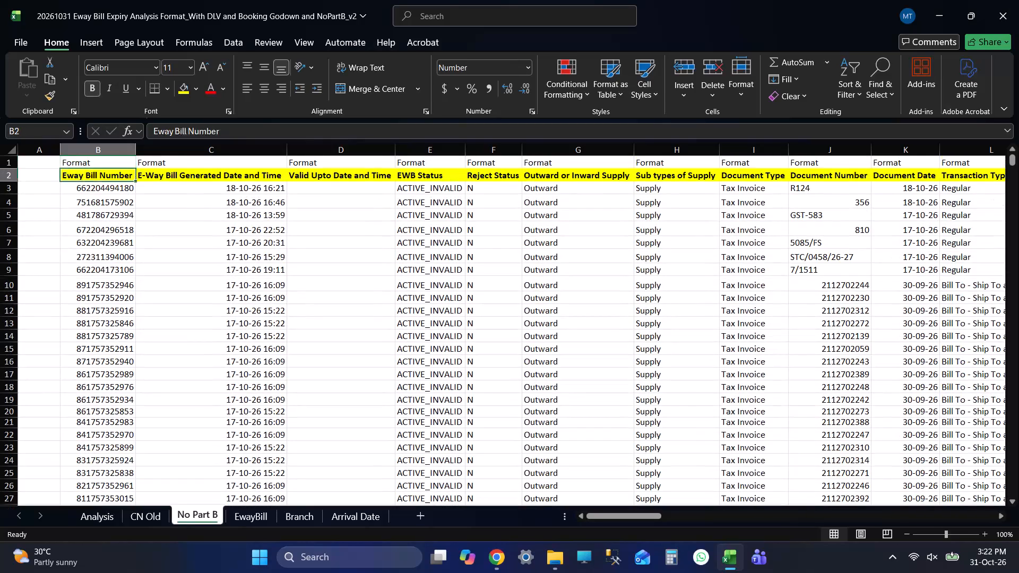
# Examine column A of the Analysis sheet from its header to the last entry and the rows beneath.
pyautogui.click(100, 509)
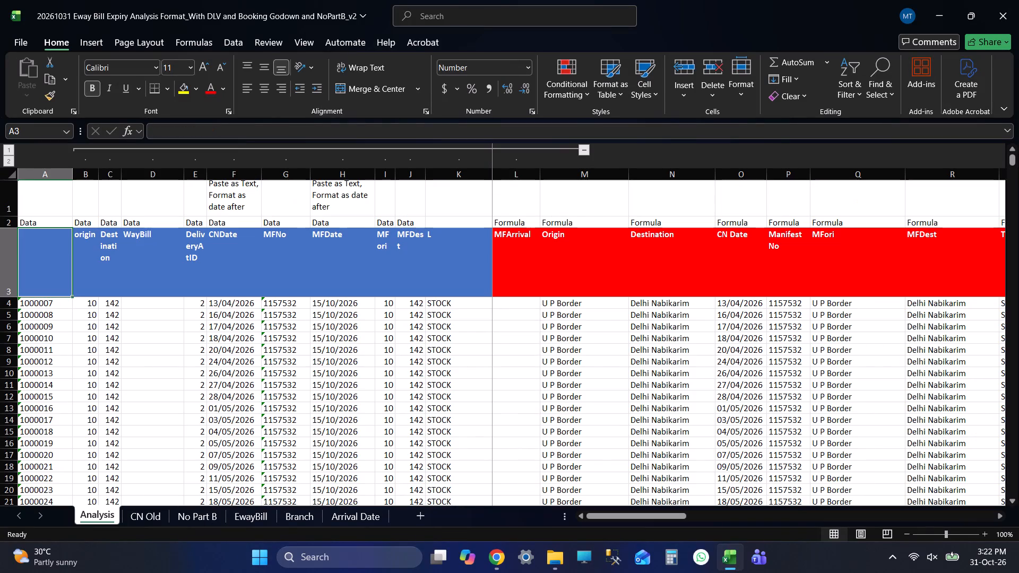
pyautogui.hotkey('ctrl', 'Down')
pyautogui.press('Down')
pyautogui.press('Down')
pyautogui.press('Down')
pyautogui.press('Down')
pyautogui.press('Down')
pyautogui.press('Down')
pyautogui.hotkey('ctrl', 'Up')
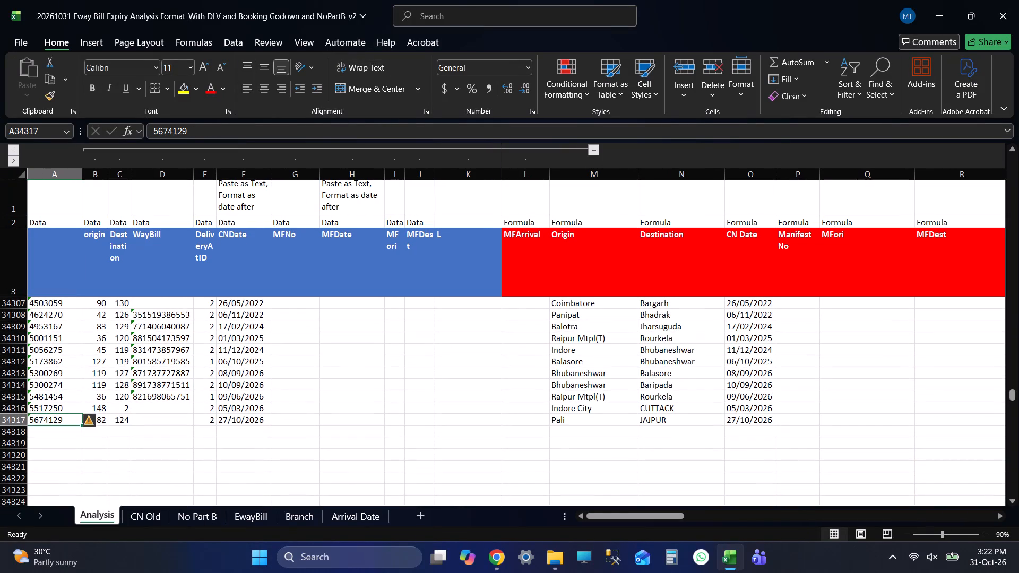
pyautogui.hotkey('ctrl', 'Up')
pyautogui.press('Down')
pyautogui.press('Down')
pyautogui.press('Up')
pyautogui.press('Down')
pyautogui.press('Up')
pyautogui.press('Down')
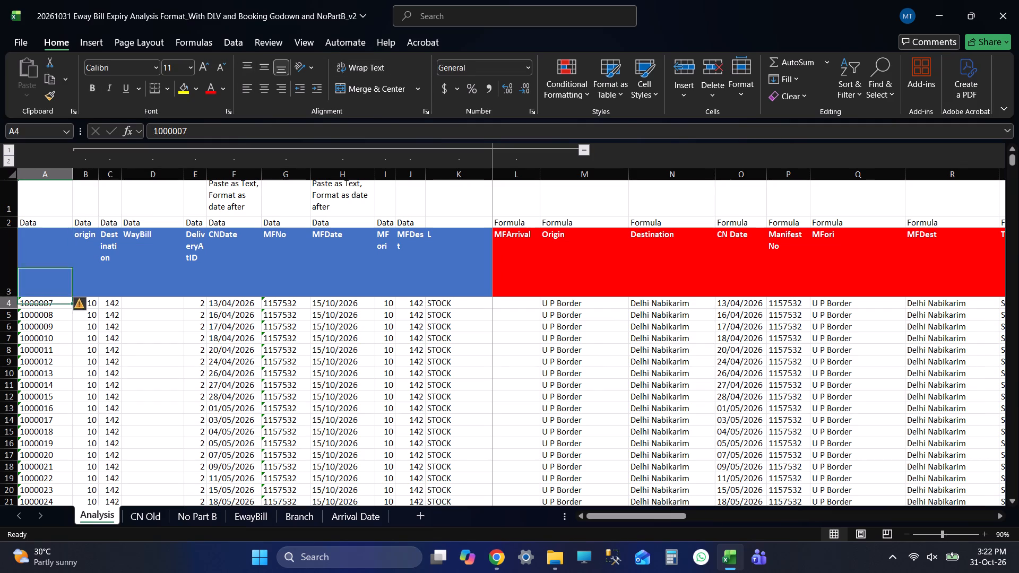
pyautogui.press('Up')
pyautogui.press('Left')
pyautogui.press('Left')
pyautogui.press('Left')
# Switch to File Explorer and close the 20261031 Data (P) folder window.
pyautogui.hotkey('alt', 'Tab')
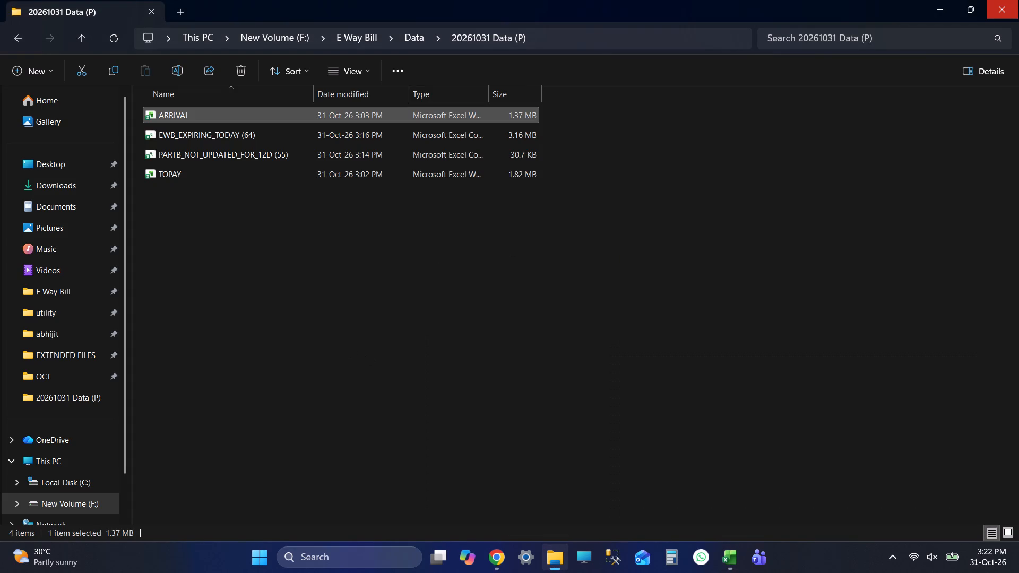
pyautogui.click(1018, 0)
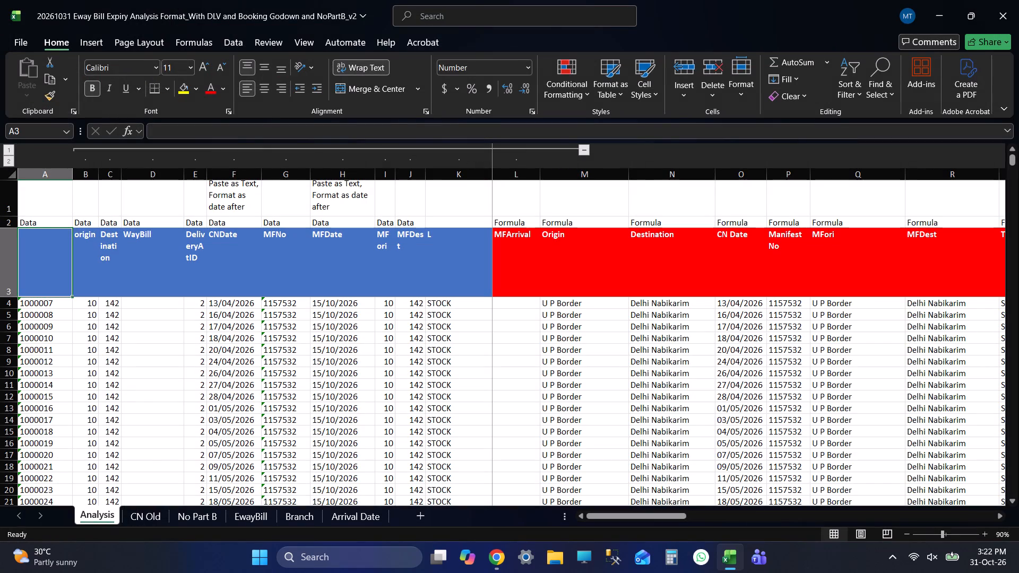
# Create a new blank workbook and rename its first sheet GODOWN.
pyautogui.rightClick(727, 561)
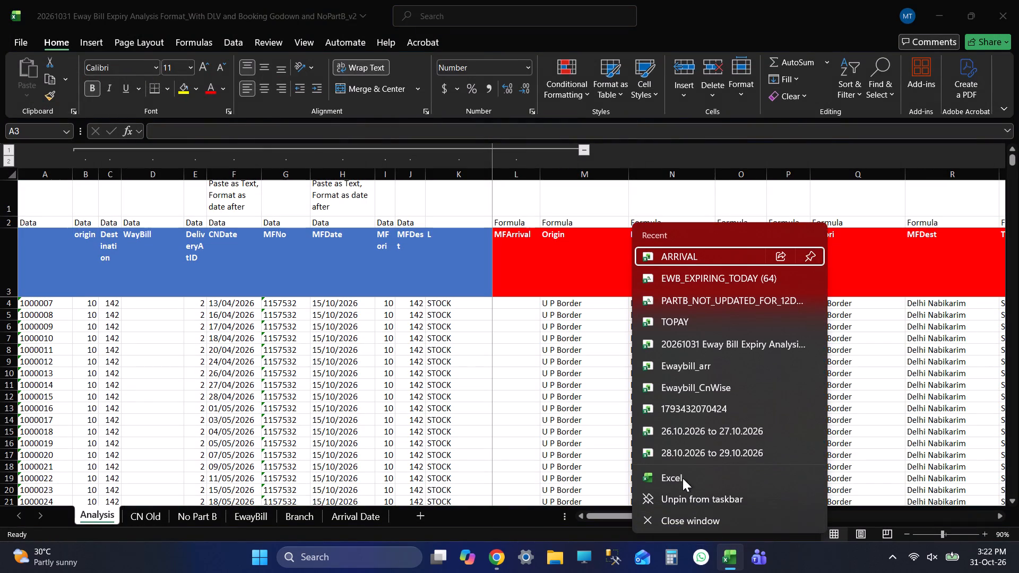
pyautogui.click(683, 478)
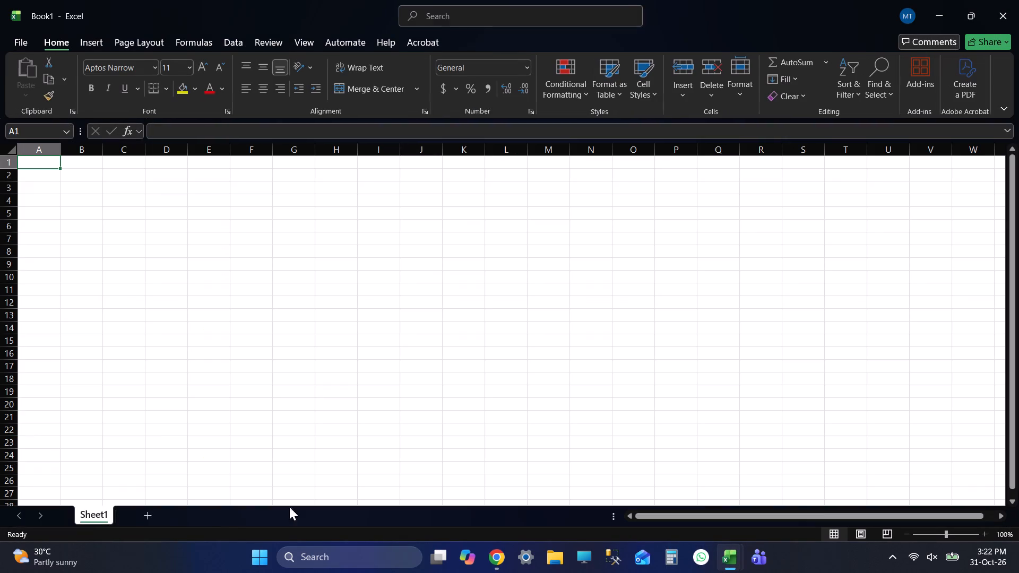
pyautogui.moveTo(85, 518); pyautogui.dragTo(90, 518)
pyautogui.click(90, 518)
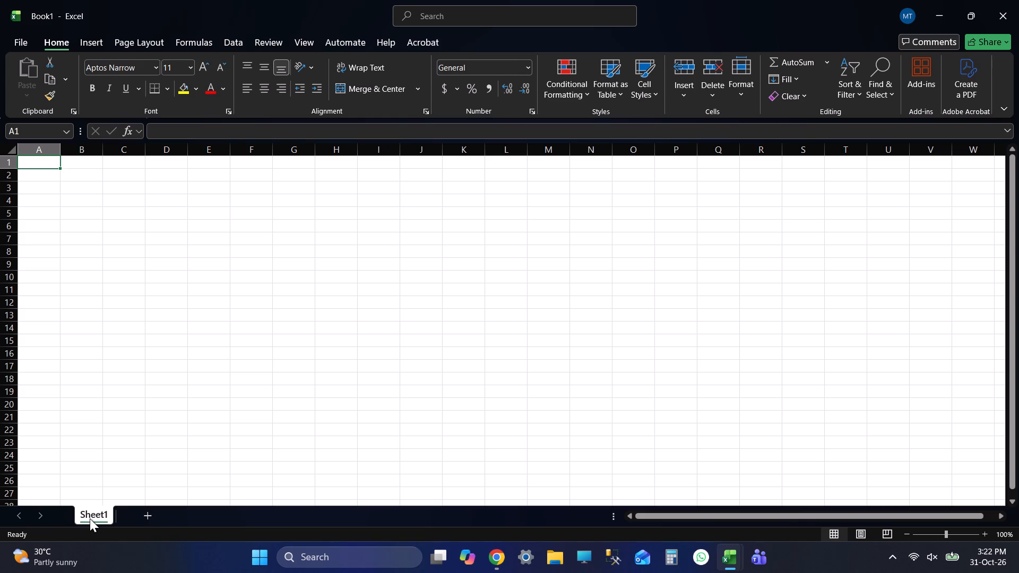
pyautogui.doubleClick(90, 512)
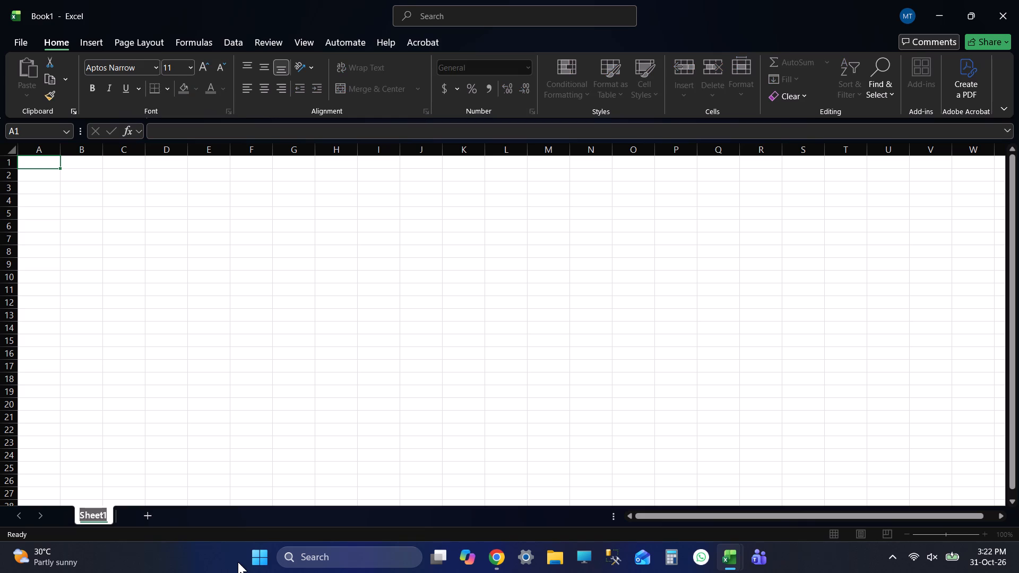
pyautogui.write('GODOWN')
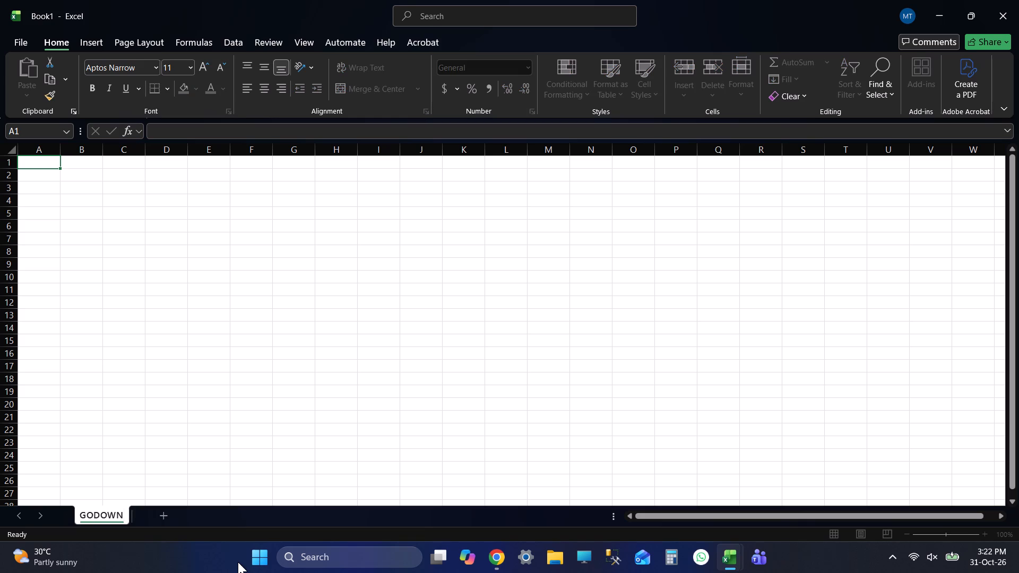
# Add two sheets named ON ROAD and BOOKING after GODOWN, look through the three sheets and return to GODOWN.
pyautogui.click(168, 512)
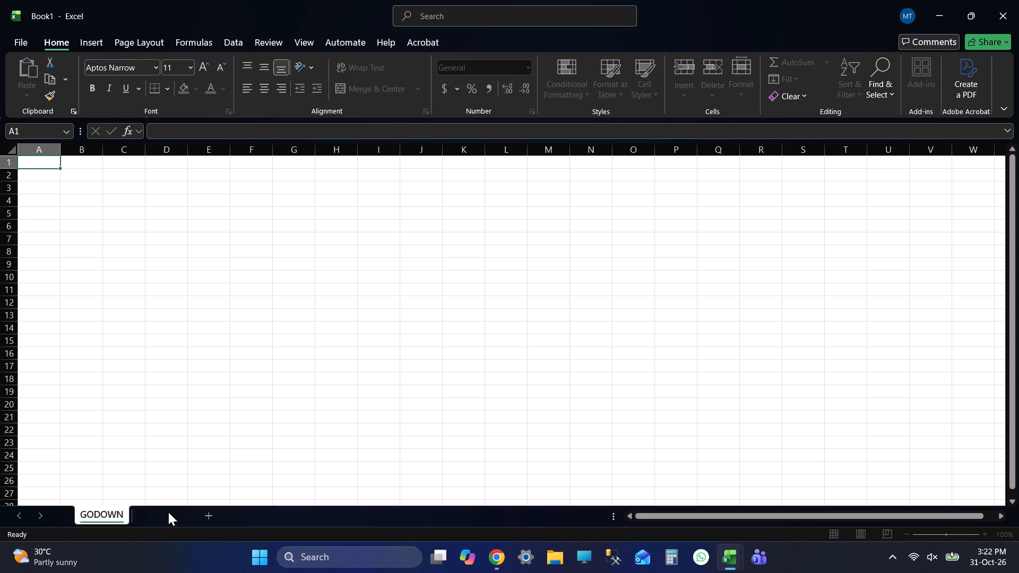
pyautogui.doubleClick(154, 510)
pyautogui.write('ON ROAD')
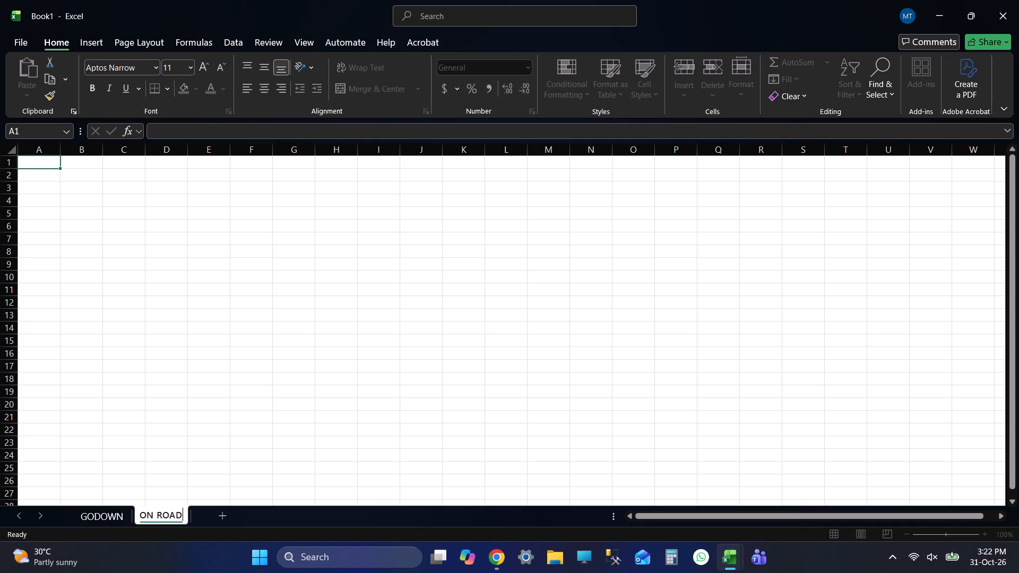
pyautogui.click(220, 513)
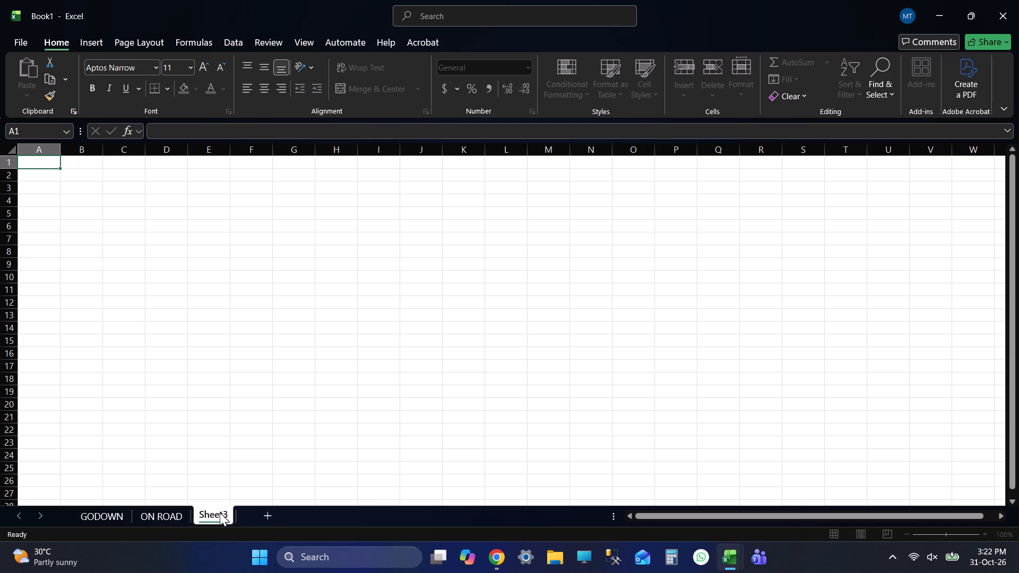
pyautogui.doubleClick(218, 513)
pyautogui.write('BOOKING')
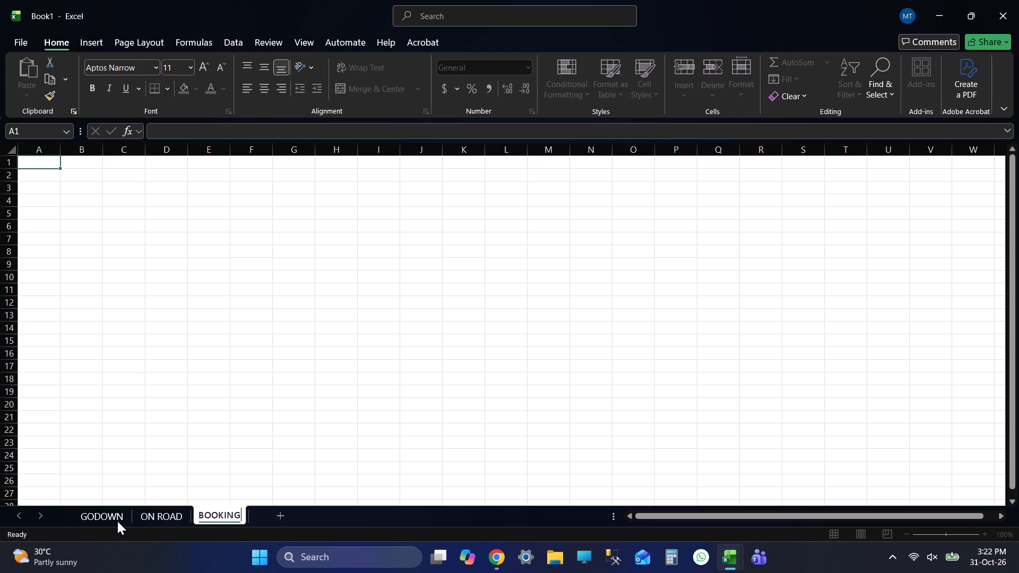
pyautogui.click(117, 521)
pyautogui.click(166, 518)
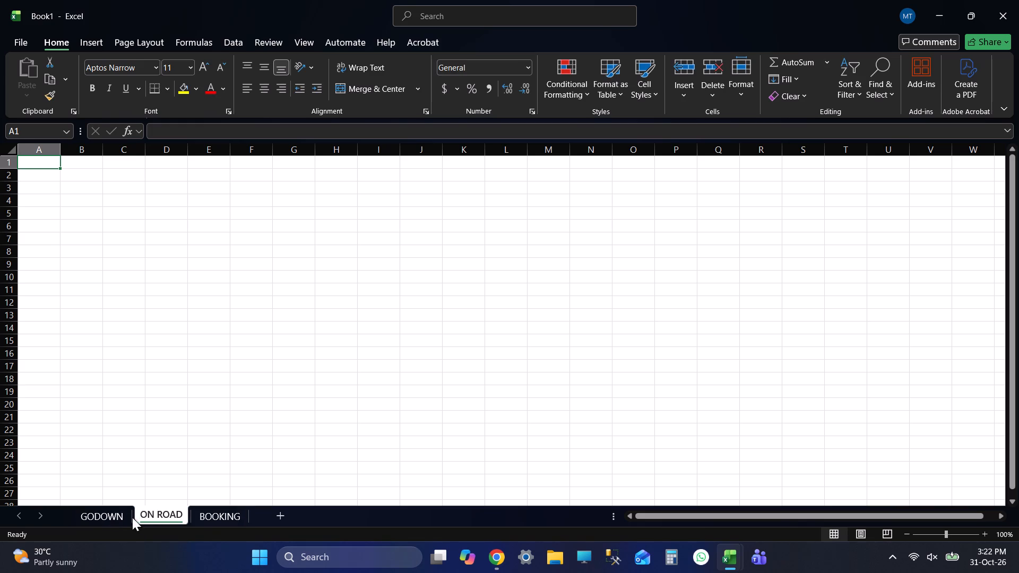
pyautogui.click(109, 511)
pyautogui.click(238, 519)
pyautogui.click(110, 509)
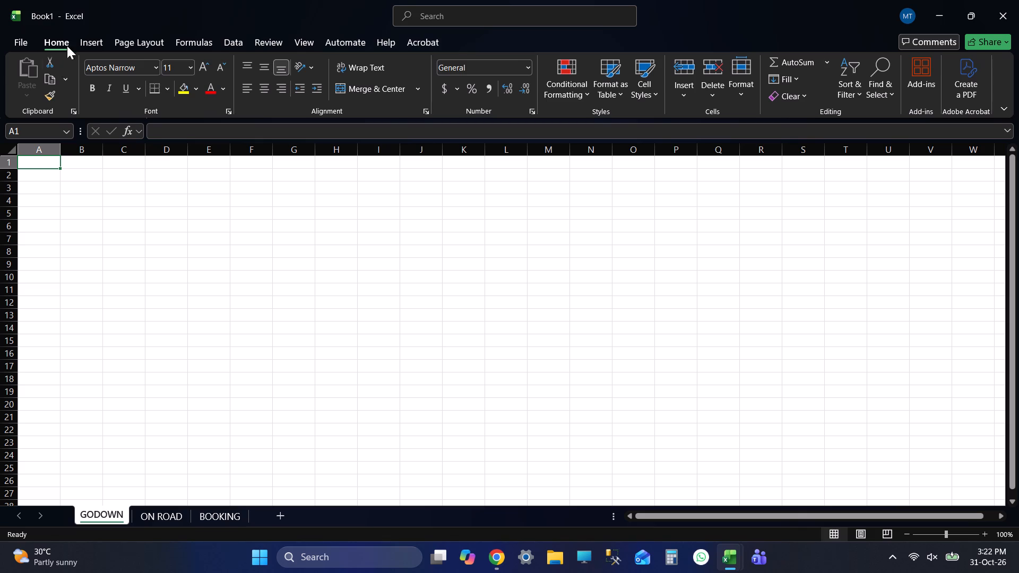
# Save the new workbook as EXTENDED FILE 20261031 in the EXTENDED FILES folder under E Way Bill on New Volume (F:).
pyautogui.click(18, 42)
pyautogui.click(31, 221)
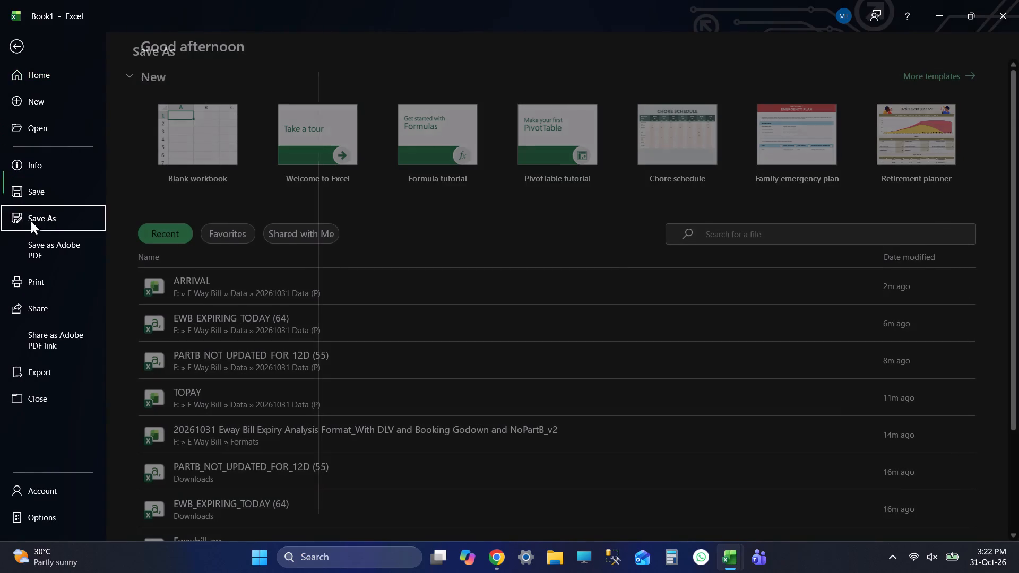
pyautogui.doubleClick(262, 248)
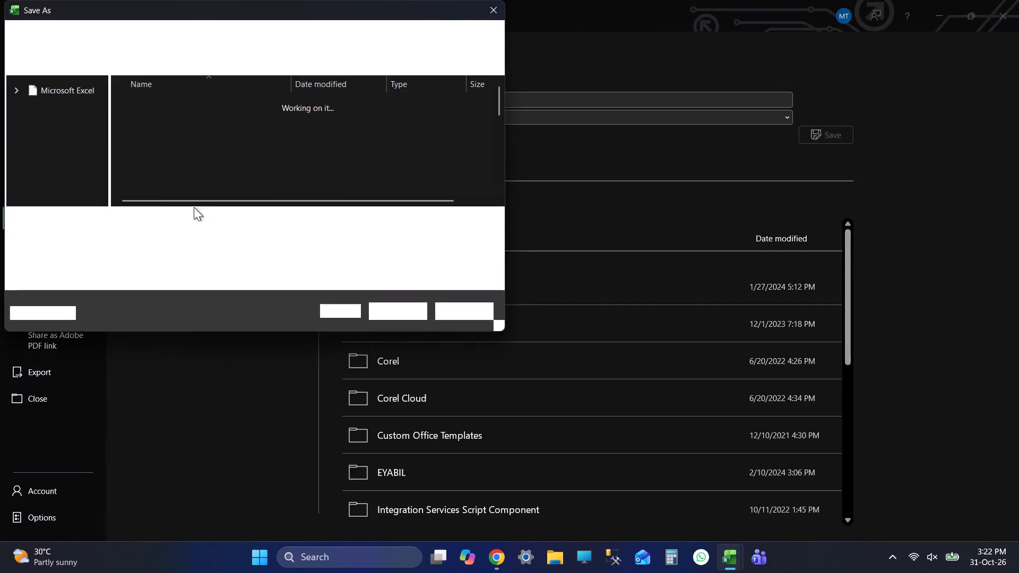
pyautogui.moveTo(103, 95); pyautogui.dragTo(105, 197)
pyautogui.click(88, 125)
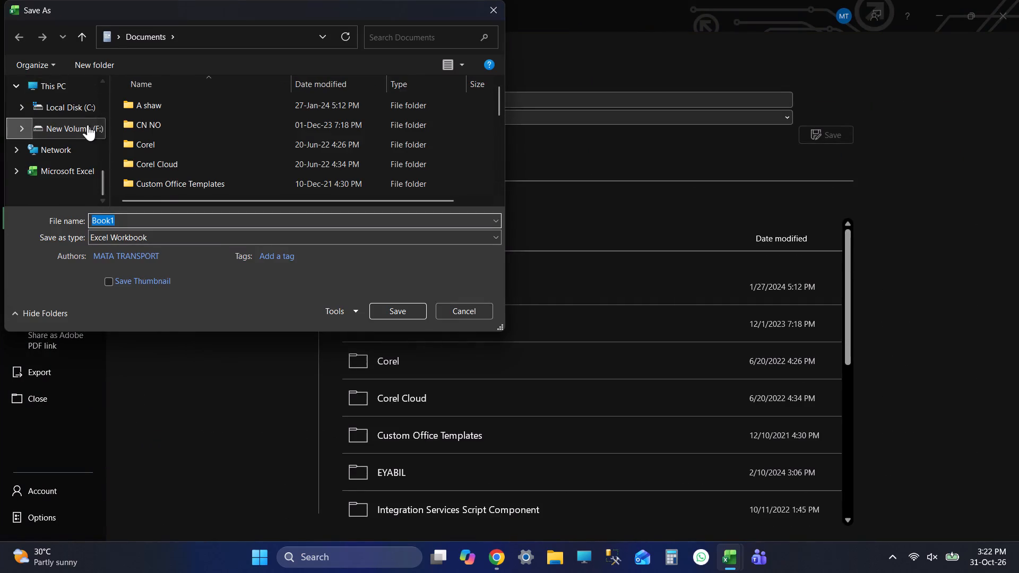
pyautogui.doubleClick(198, 147)
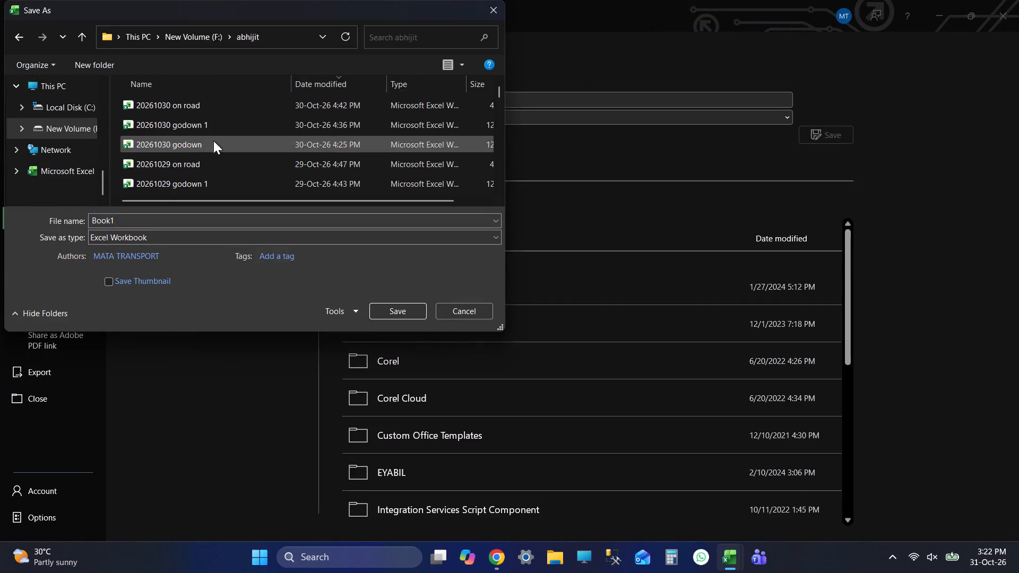
pyautogui.click(83, 125)
pyautogui.doubleClick(170, 156)
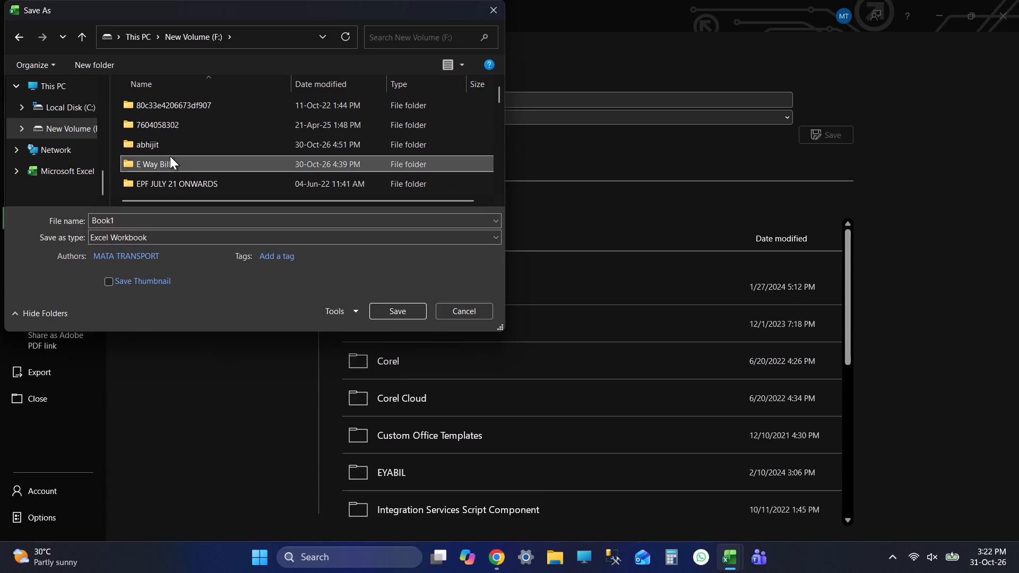
pyautogui.doubleClick(209, 164)
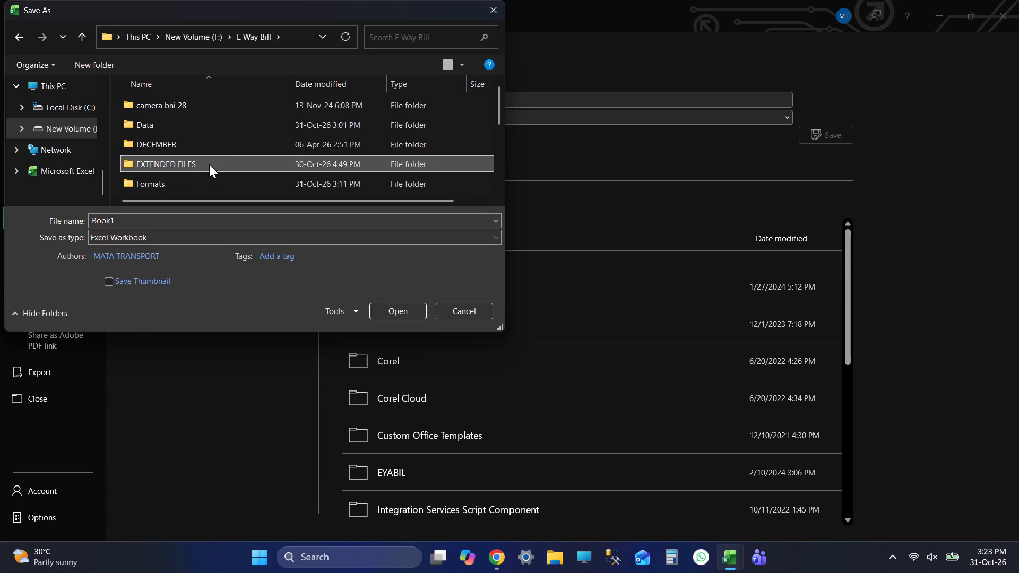
pyautogui.click(195, 101)
pyautogui.click(196, 214)
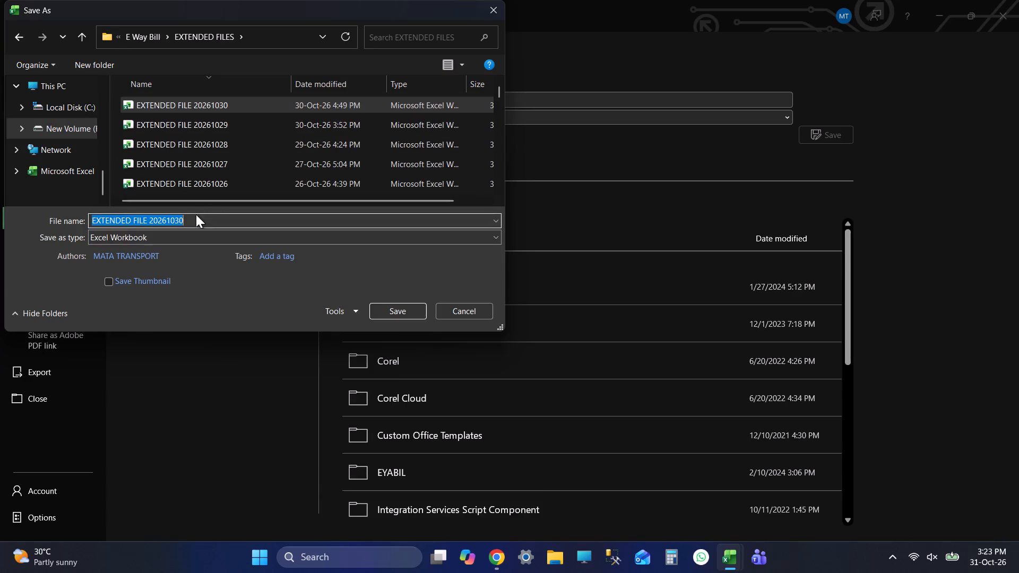
pyautogui.click(190, 221)
pyautogui.press('BackSpace')
pyautogui.press('1')
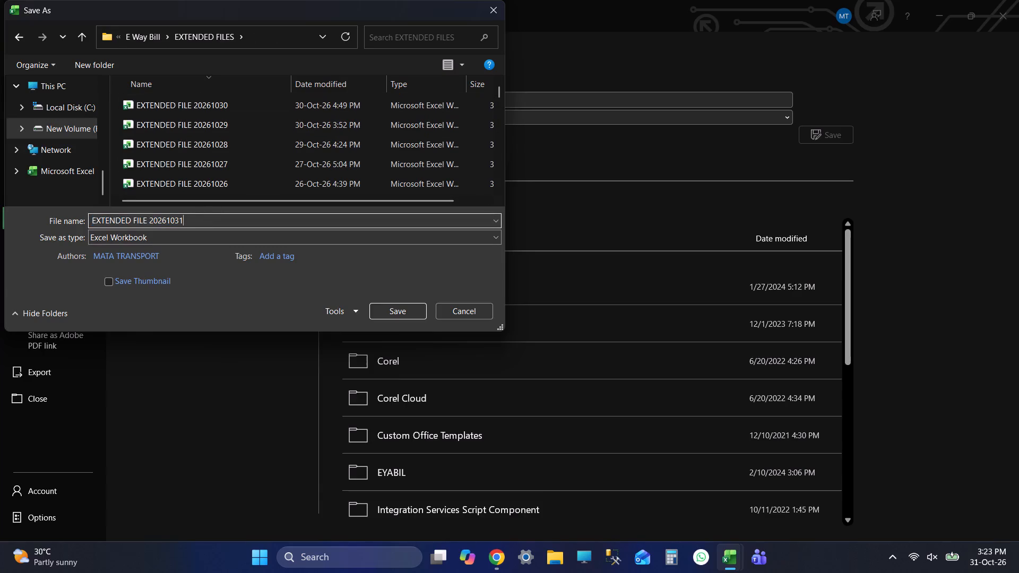
pyautogui.click(393, 315)
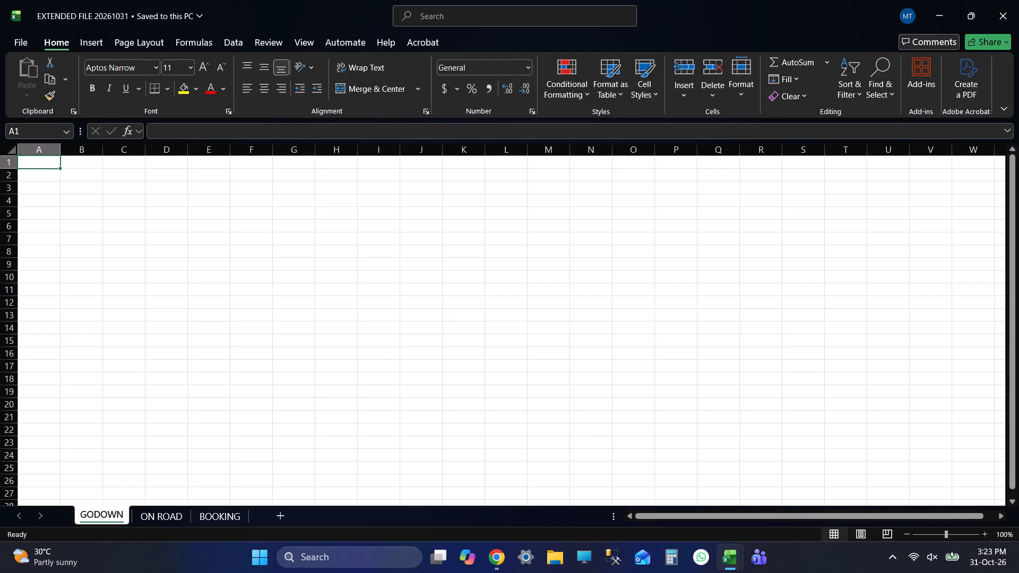
# Save the EXTENDED FILE 20261031 workbook again.
pyautogui.hotkey('ctrl', 's')
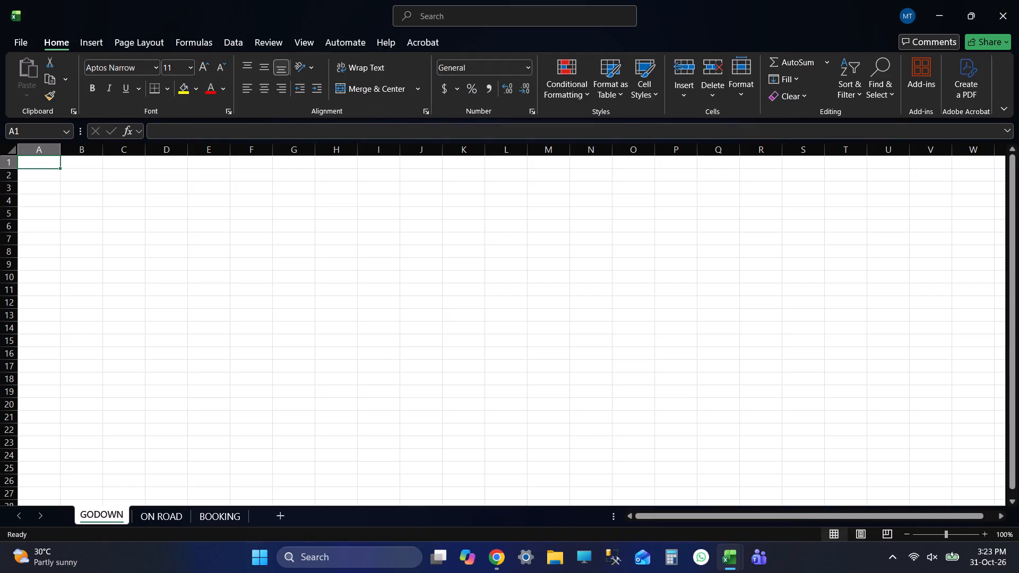
pyautogui.hotkey('ctrl', 's')
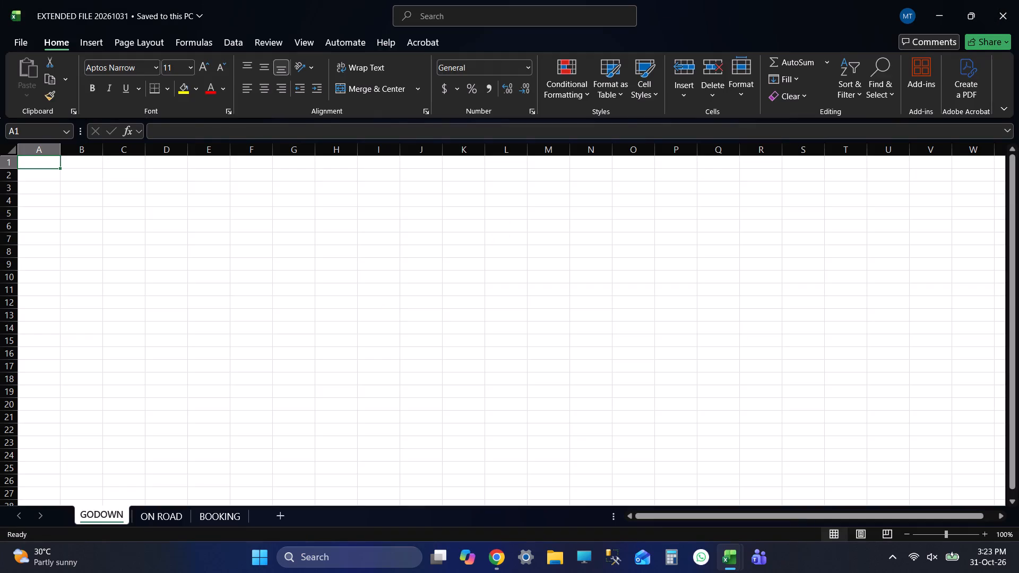
pyautogui.hotkey('ctrl', 's')
pyautogui.hotkey('ctrl', 's')
pyautogui.hotkey('ctrl', 's')
pyautogui.hotkey('ctrl', 's')
pyautogui.hotkey('ctrl', 's')
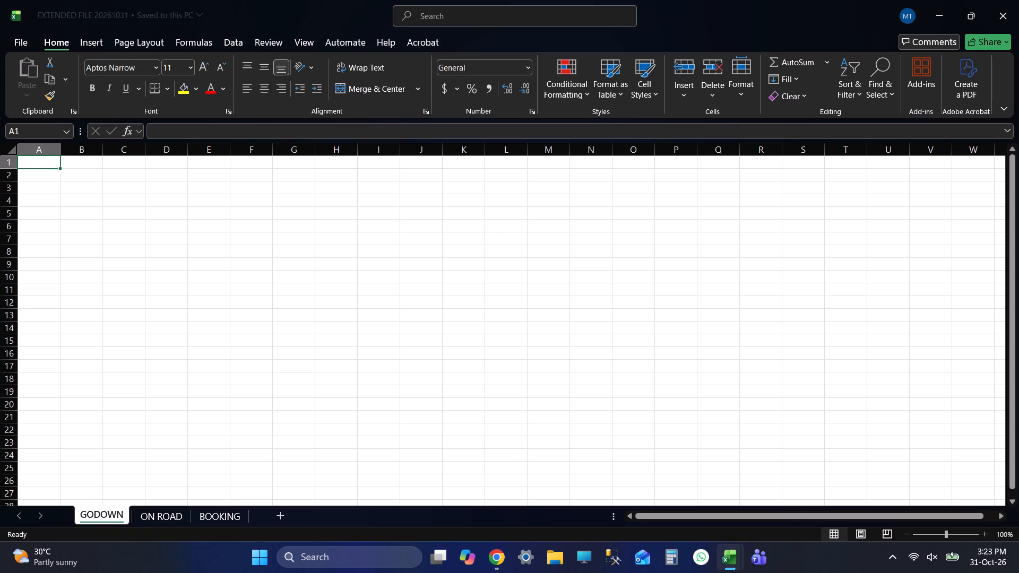
pyautogui.hotkey('ctrl', 's')
pyautogui.hotkey('ctrl', 's')
pyautogui.hotkey('ctrl', 's')
pyautogui.hotkey('ctrl', 's')
pyautogui.hotkey('ctrl', 's')
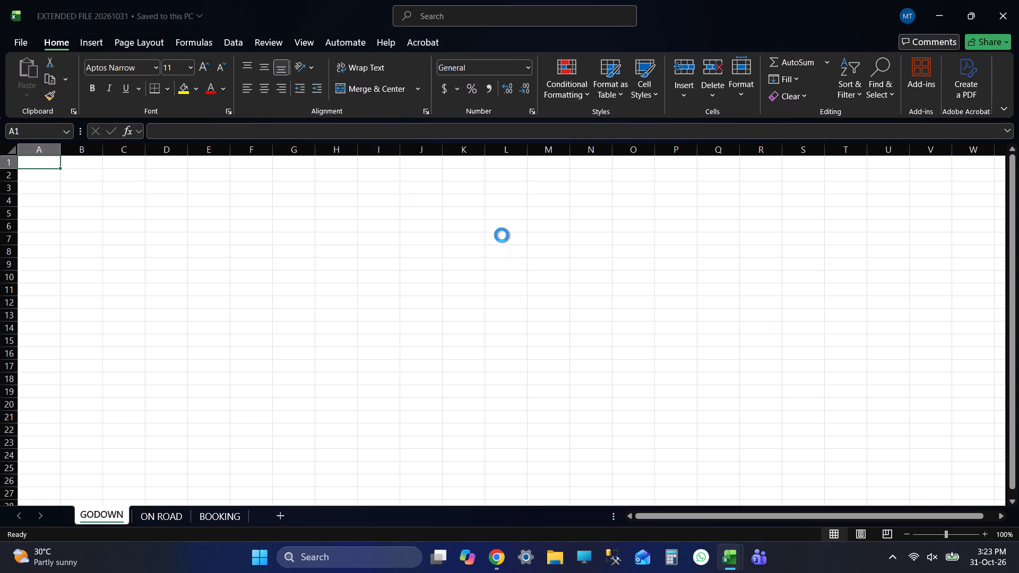
pyautogui.hotkey('ctrl', 's')
pyautogui.hotkey('ctrl', 's')
pyautogui.hotkey('ctrl', 's')
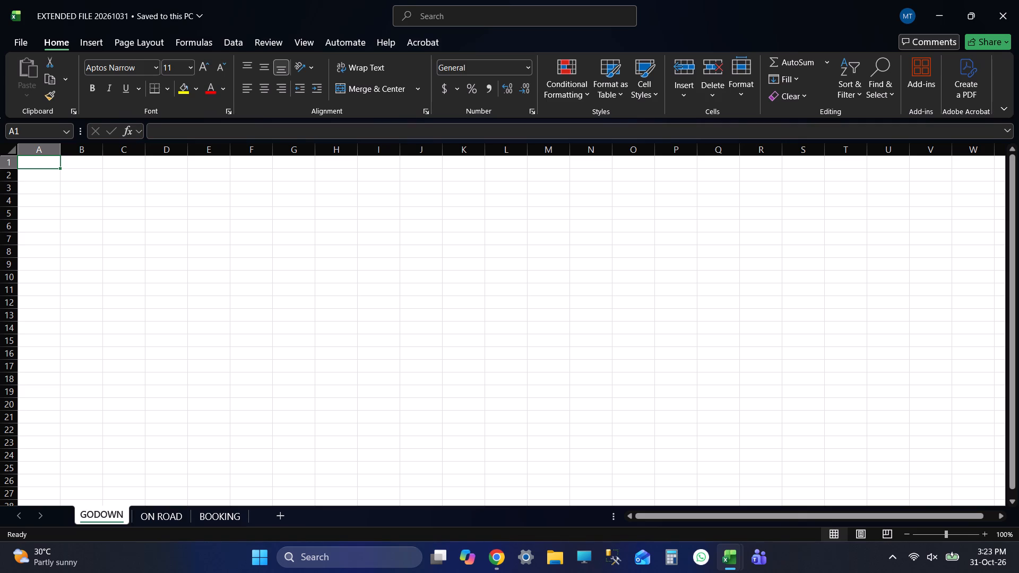
pyautogui.hotkey('ctrl', 's')
pyautogui.hotkey('ctrl', 's')
pyautogui.hotkey('ctrl', 's')
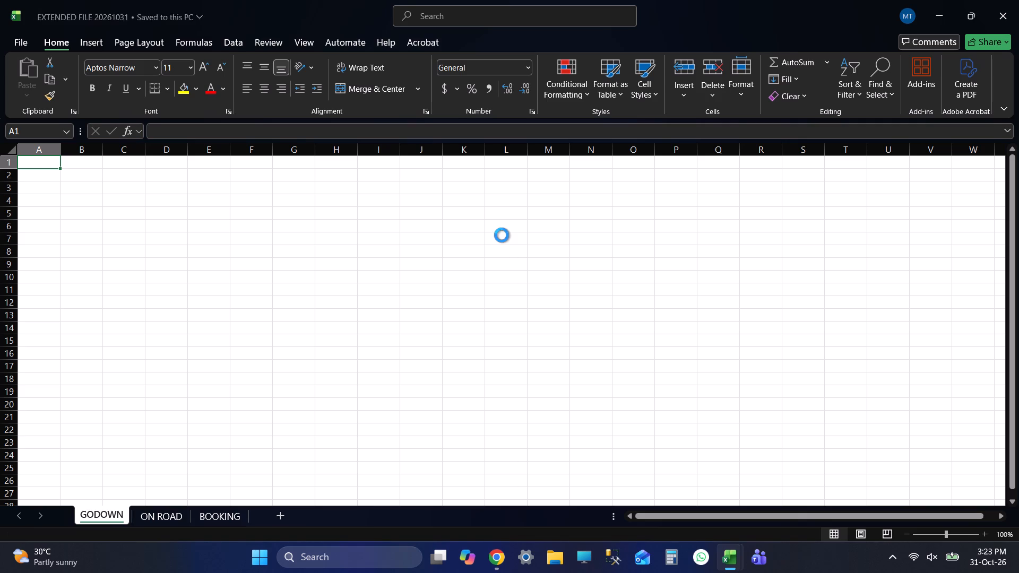
pyautogui.hotkey('ctrl', 's')
pyautogui.hotkey('ctrl', 's')
pyautogui.hotkey('ctrl', 's')
pyautogui.hotkey('ctrl', 's')
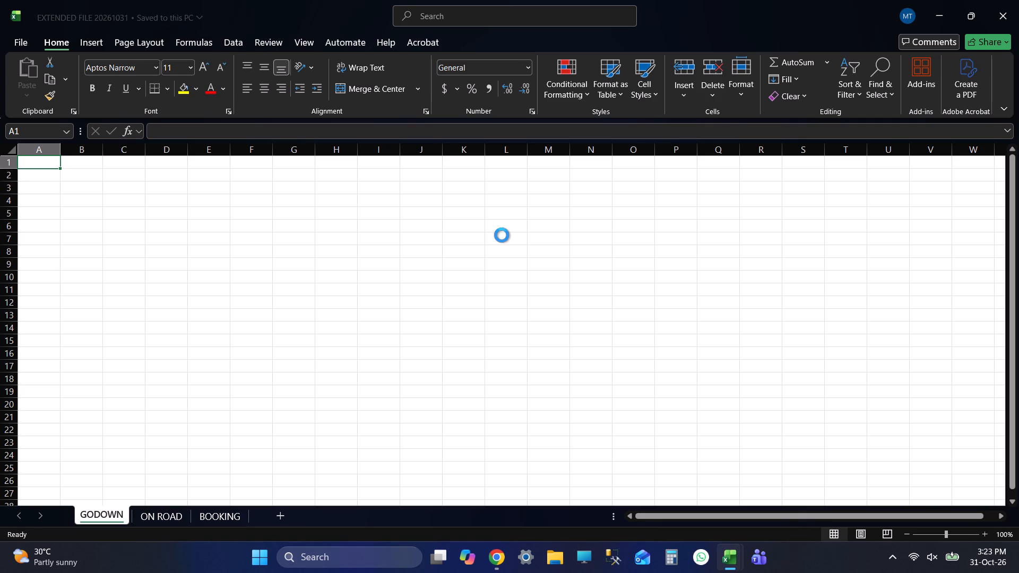
# Save the EXTENDED FILE 20261031 workbook.
pyautogui.hotkey('ctrl', 's')
pyautogui.hotkey('ctrl', 'Up')
pyautogui.press('Up')
pyautogui.press('Up')
pyautogui.press('Up')
pyautogui.hotkey('ctrl', 's')
pyautogui.hotkey('ctrl', 's')
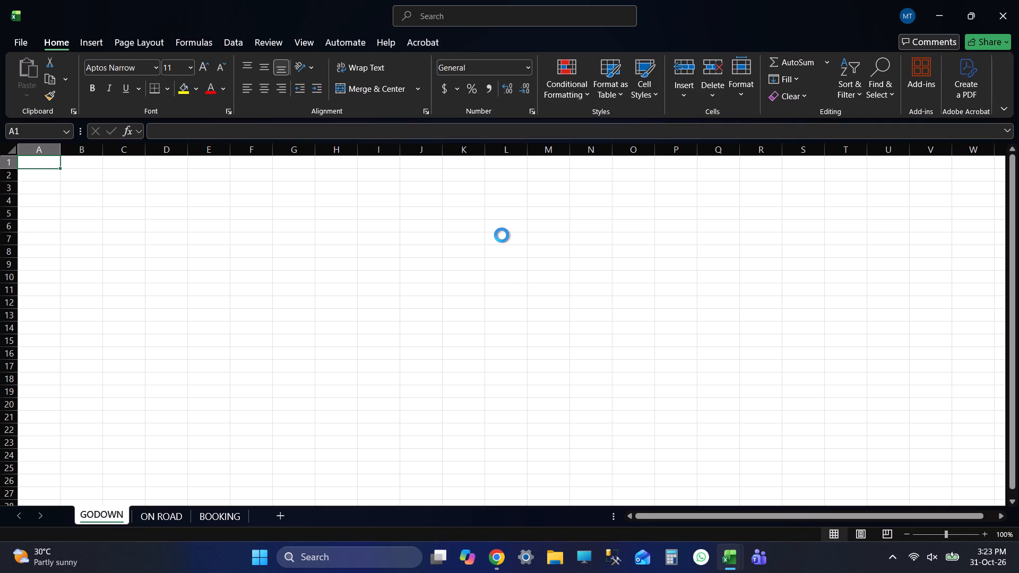
pyautogui.hotkey('ctrl', 's')
pyautogui.hotkey('ctrl', 's')
pyautogui.hotkey('ctrl', 's')
pyautogui.hotkey('ctrl', 's')
pyautogui.hotkey('ctrl', 's')
pyautogui.hotkey('ctrl', 's')
pyautogui.hotkey('ctrl', 's')
pyautogui.hotkey('ctrl', 's')
pyautogui.hotkey('ctrl', 's')
pyautogui.hotkey('ctrl', 's')
pyautogui.hotkey('ctrl', 's')
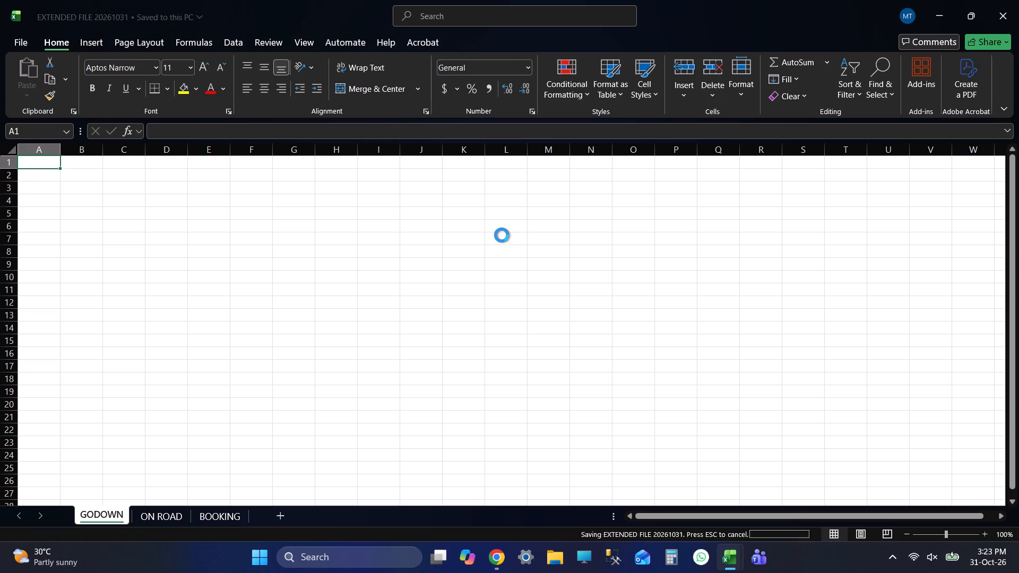
pyautogui.hotkey('ctrl', 's')
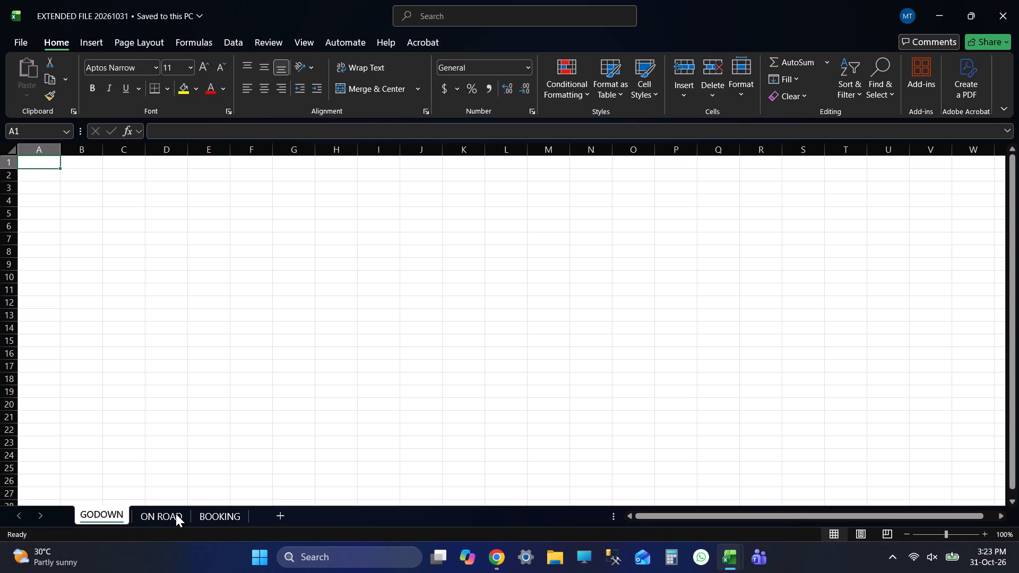
# Look over the ON ROAD and BOOKING sheets, return to GODOWN and save the workbook again.
pyautogui.click(176, 514)
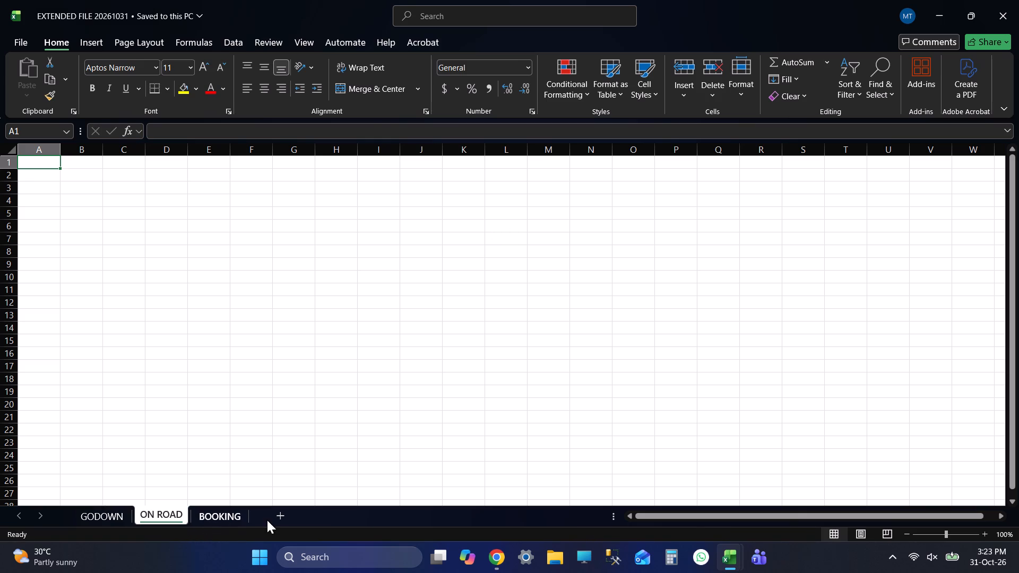
pyautogui.click(232, 517)
pyautogui.click(117, 515)
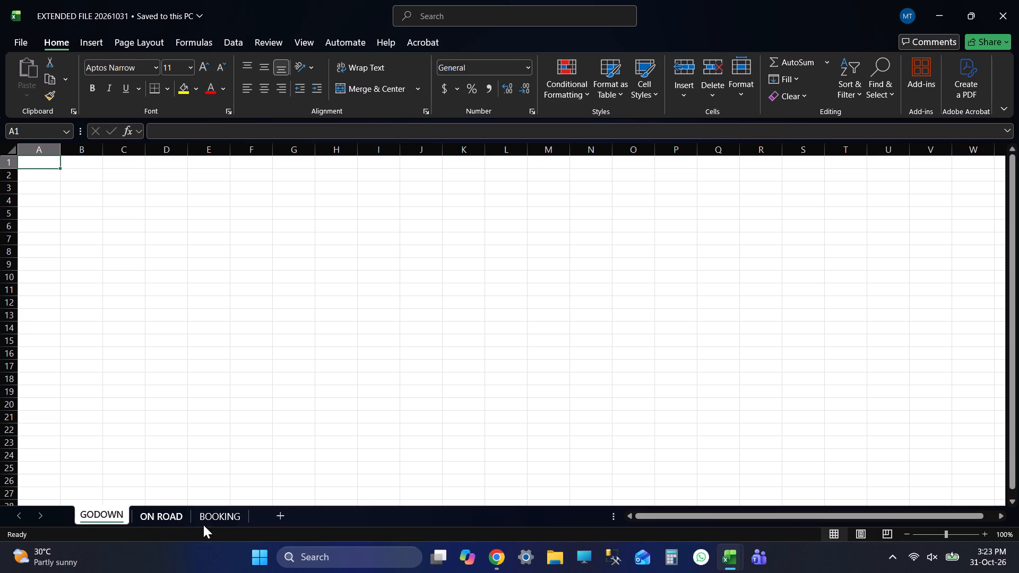
pyautogui.hotkey('ctrl', 's')
pyautogui.hotkey('ctrl', 's')
pyautogui.hotkey('ctrl', 's')
pyautogui.hotkey('ctrl', 's')
# Switch to the 20261031 Eway Bill Expiry Analysis workbook and check where column A's data starts and ends on the Analysis sheet.
pyautogui.hotkey('alt', 'Tab')
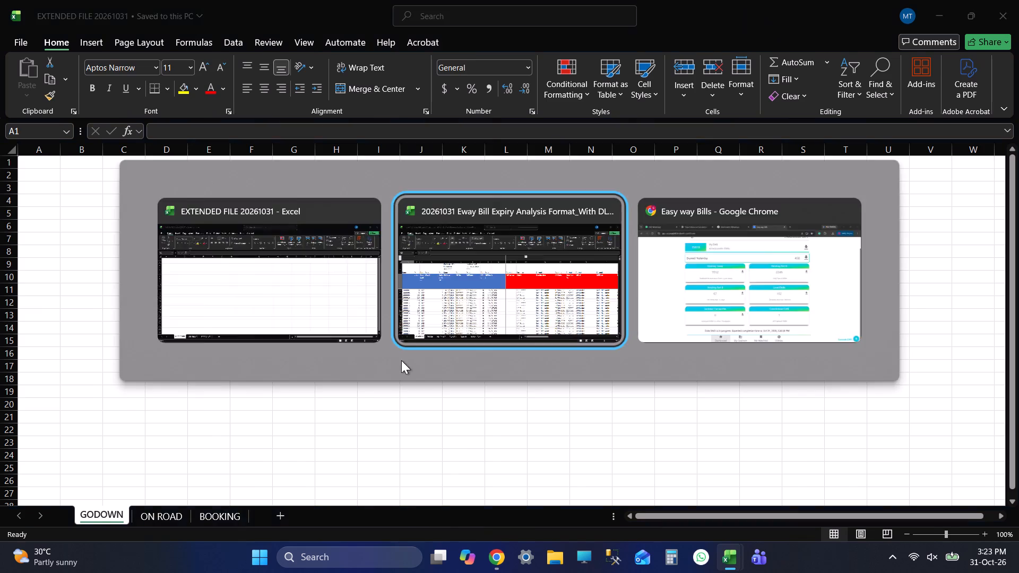
pyautogui.press('Down')
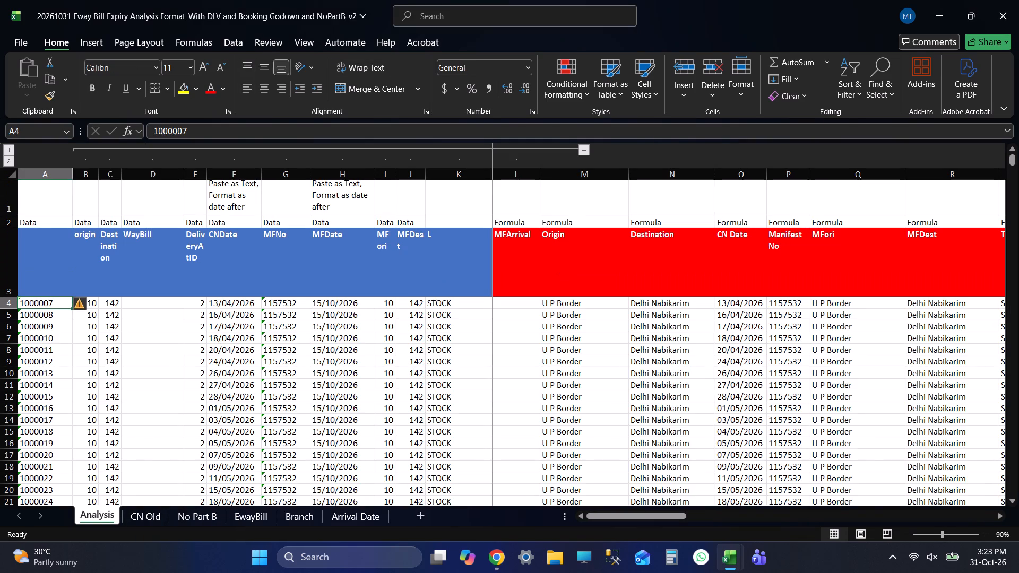
pyautogui.press('Up')
pyautogui.press('Down')
pyautogui.press('Up')
pyautogui.press('Down')
pyautogui.press('Up')
pyautogui.press('Down')
pyautogui.press('Up')
pyautogui.press('Left')
pyautogui.press('Left')
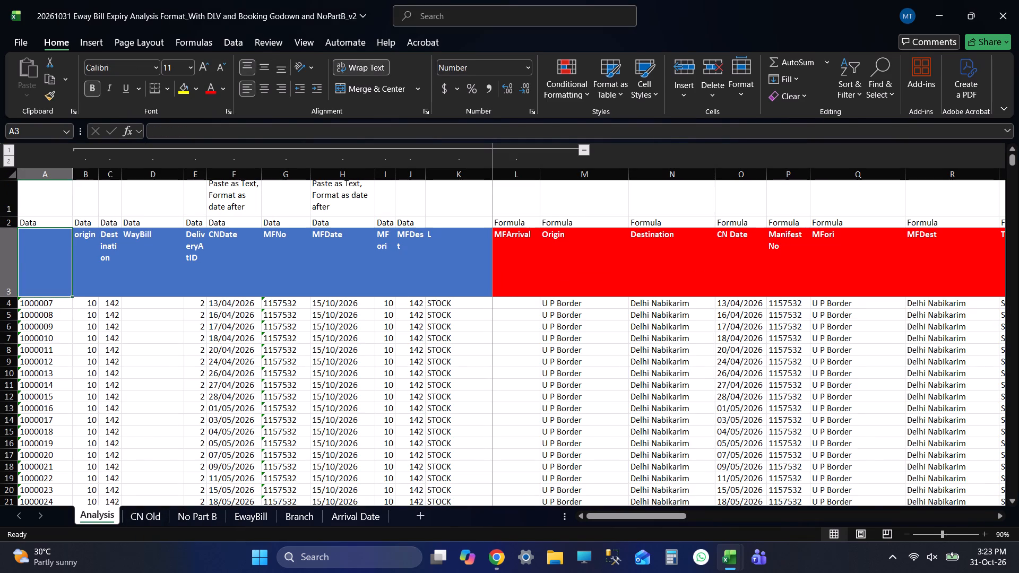
pyautogui.press('Left')
pyautogui.press('Left')
pyautogui.press('Left')
pyautogui.press('Left')
pyautogui.press('Down')
pyautogui.press('Up')
pyautogui.press('Down')
pyautogui.press('Up')
pyautogui.press('Left')
pyautogui.press('Left')
pyautogui.press('Left')
pyautogui.press('Down')
pyautogui.hotkey('ctrl', 'Down')
pyautogui.press('Down')
pyautogui.press('Down')
pyautogui.press('Down')
pyautogui.press('Down')
pyautogui.hotkey('ctrl', 'Up')
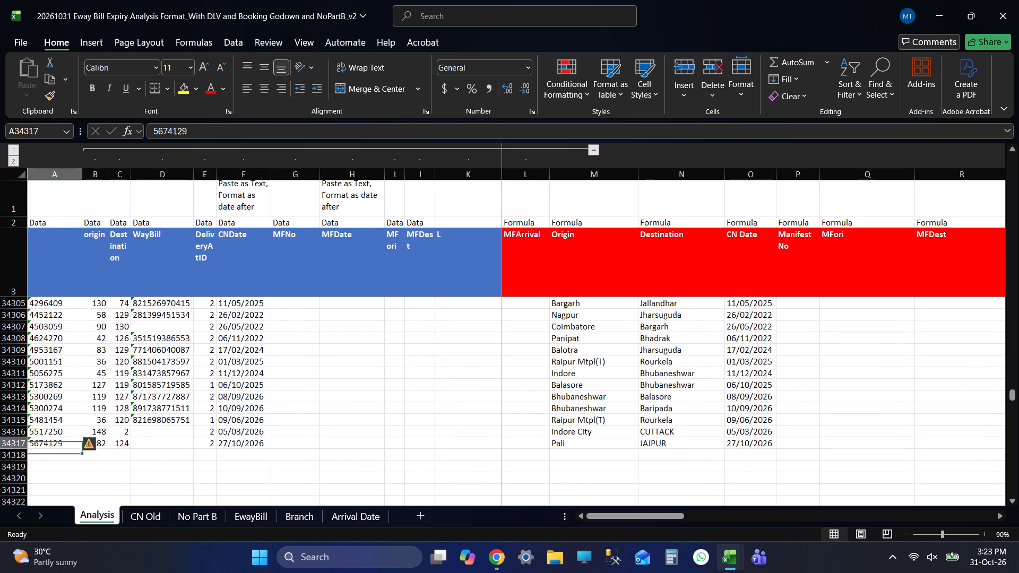
pyautogui.hotkey('ctrl', 'Up')
pyautogui.press('Down')
pyautogui.press('Down')
pyautogui.press('Up')
pyautogui.press('Down')
pyautogui.press('Up')
pyautogui.press('Down')
pyautogui.press('Up')
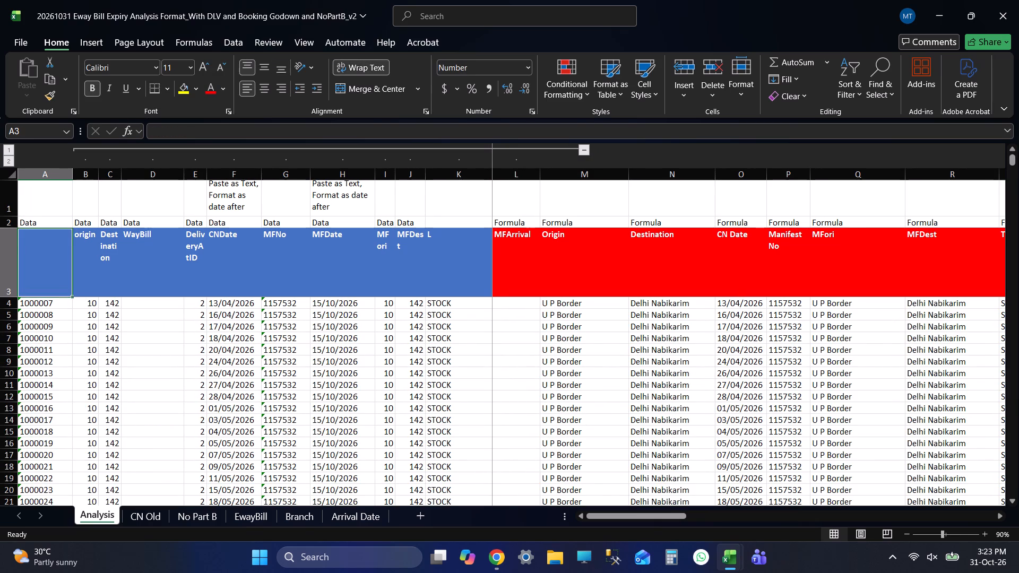
# Add filters to the entire header row 3 of the Analysis sheet, starting from column A.
pyautogui.press('Left')
pyautogui.press('Left')
pyautogui.press('Left')
pyautogui.press('Left')
pyautogui.hotkey('ctrl', 'shift', 'Right')
pyautogui.hotkey('ctrl', 'shift', 'Right')
pyautogui.hotkey('ctrl', 'shift', 'Right')
pyautogui.hotkey('ctrl', 'shift', 'Right')
pyautogui.hotkey('ctrl', 'shift', 'Right')
pyautogui.hotkey('ctrl', 'shift', 'Right')
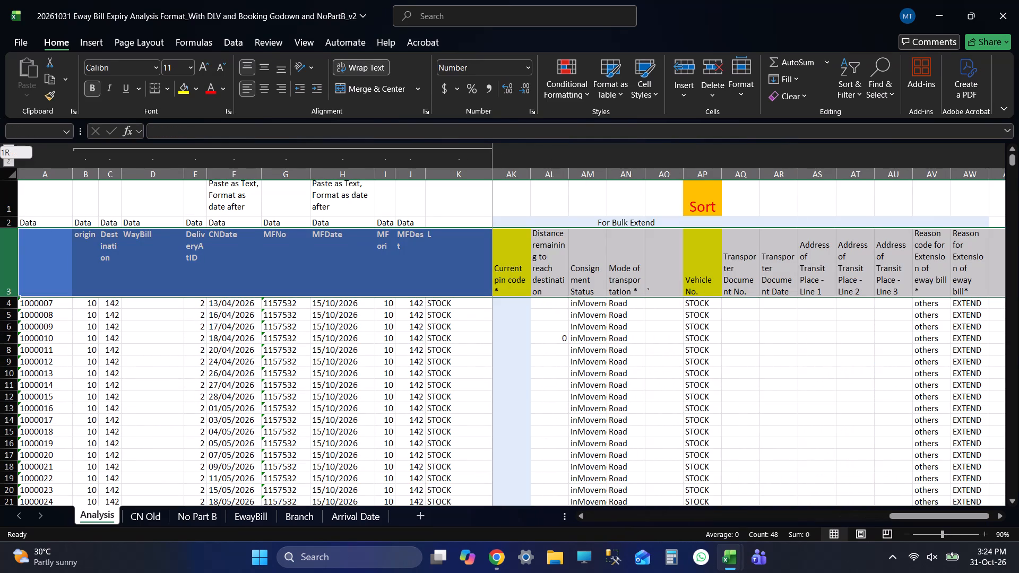
pyautogui.hotkey('ctrl', 'shift', 'Right')
pyautogui.hotkey('ctrl', 'shift', 'Right')
pyautogui.hotkey('ctrl', 'shift', 'Right')
pyautogui.hotkey('ctrl', 'shift', 'Right')
pyautogui.hotkey('ctrl', 'shift', 'l')
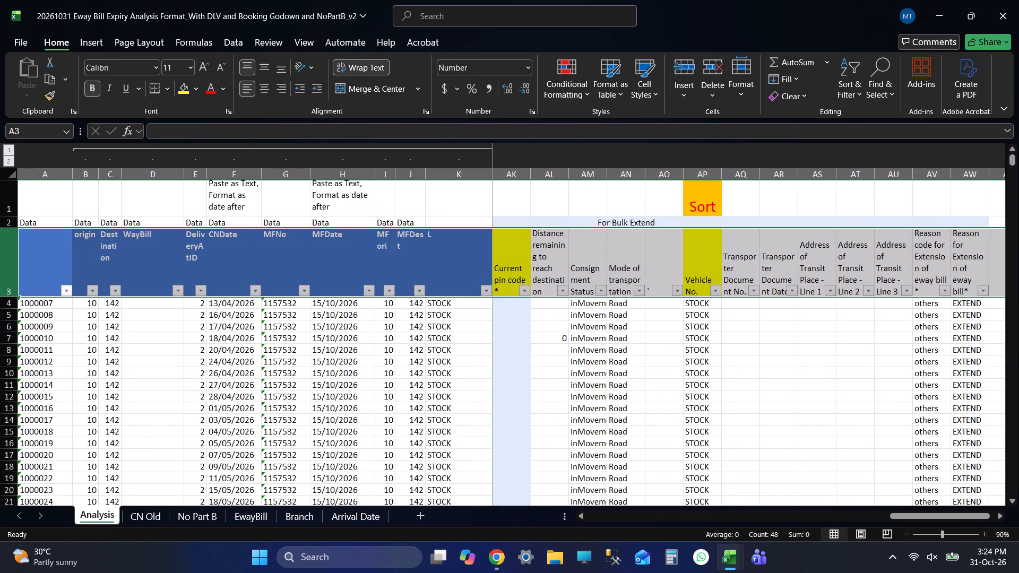
# Filter the Need to Extend column to show only Dlv Godown and Godown records.
pyautogui.moveTo(955, 515); pyautogui.dragTo(955, 511)
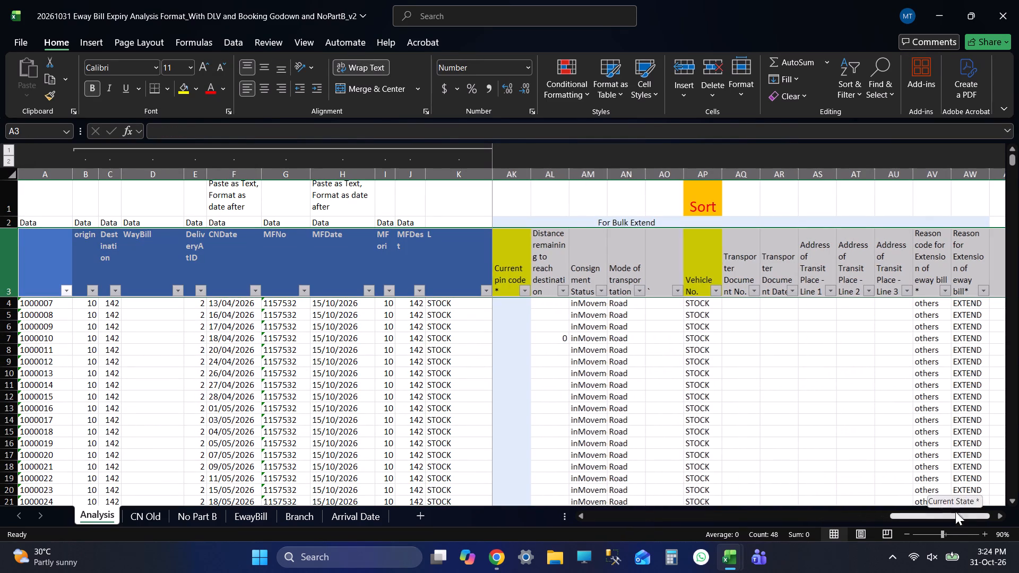
pyautogui.moveTo(955, 511); pyautogui.dragTo(832, 504)
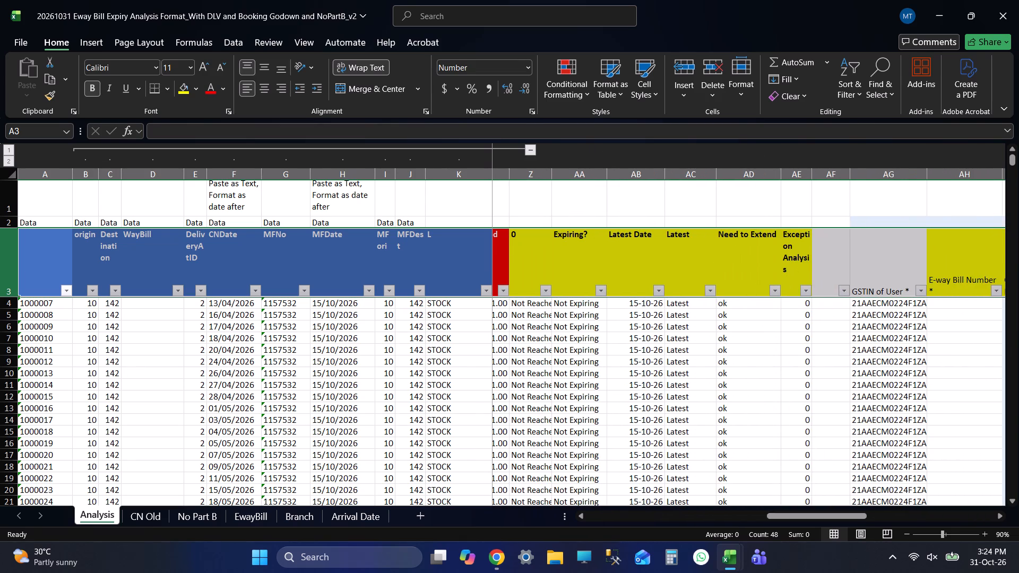
pyautogui.click(747, 265)
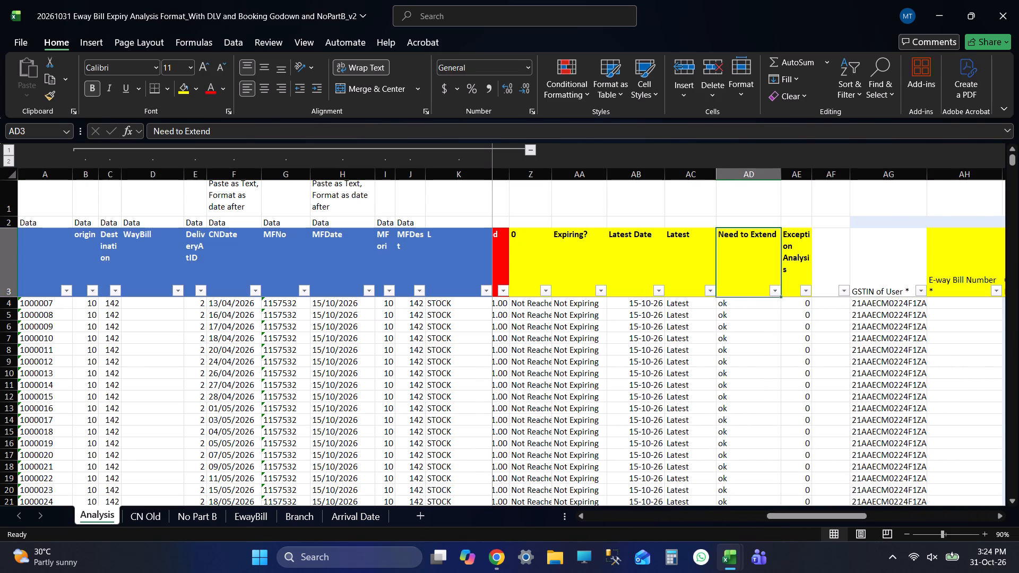
pyautogui.click(676, 264)
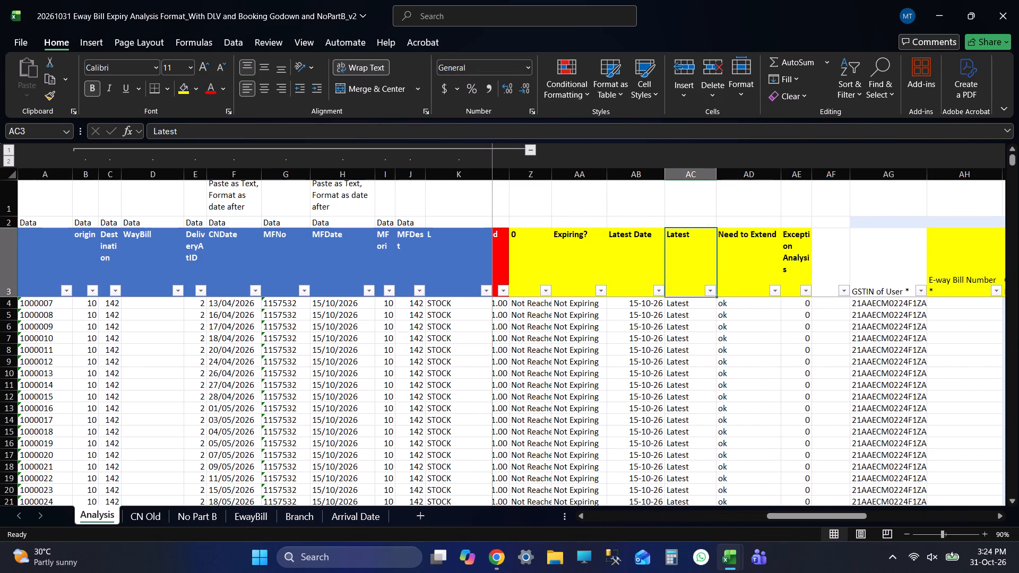
pyautogui.click(632, 256)
pyautogui.click(696, 264)
pyautogui.click(750, 257)
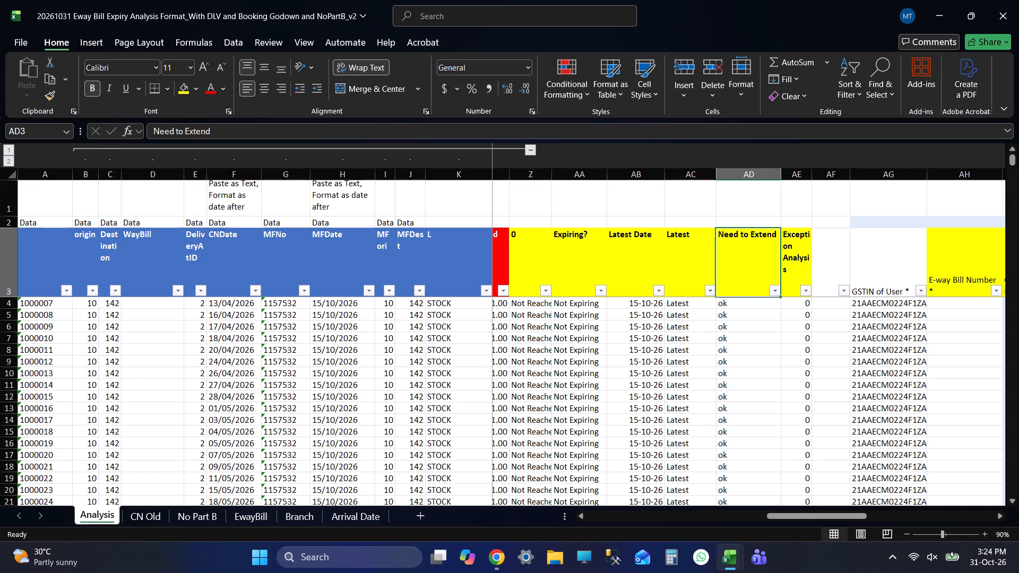
pyautogui.click(771, 291)
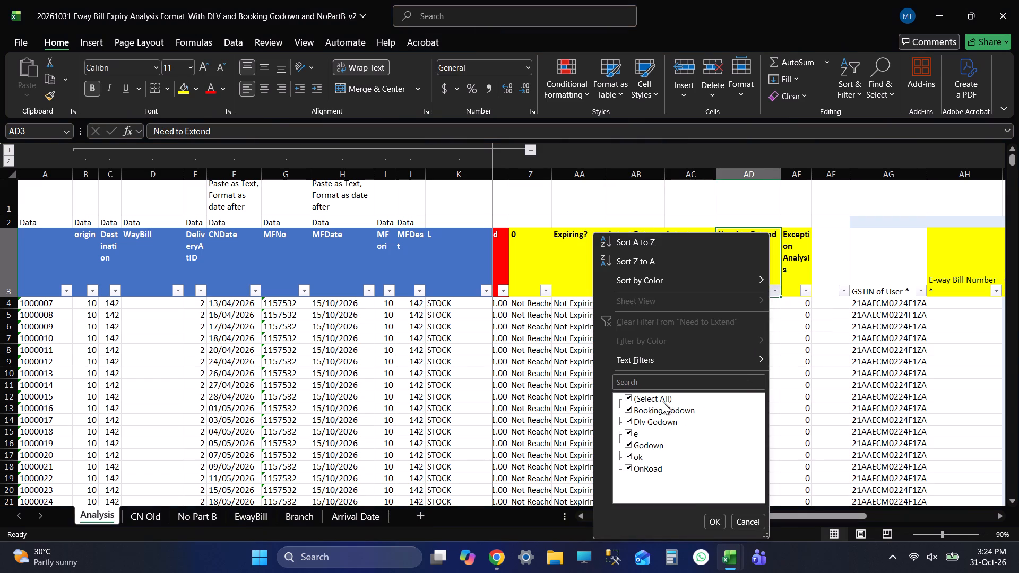
pyautogui.click(654, 396)
pyautogui.click(662, 421)
pyautogui.click(643, 451)
pyautogui.click(643, 453)
pyautogui.click(651, 446)
pyautogui.click(672, 508)
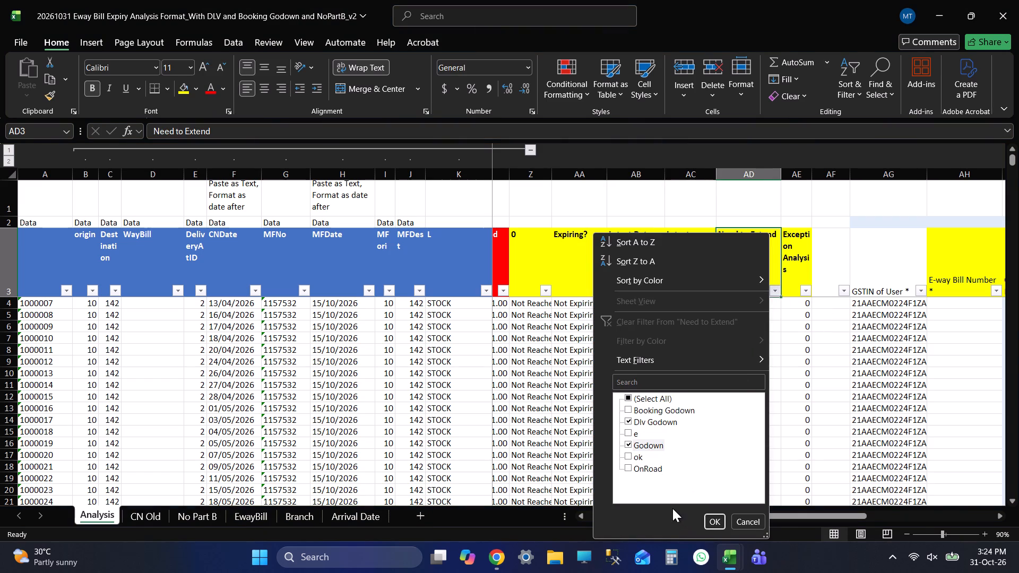
pyautogui.click(673, 519)
pyautogui.click(673, 519)
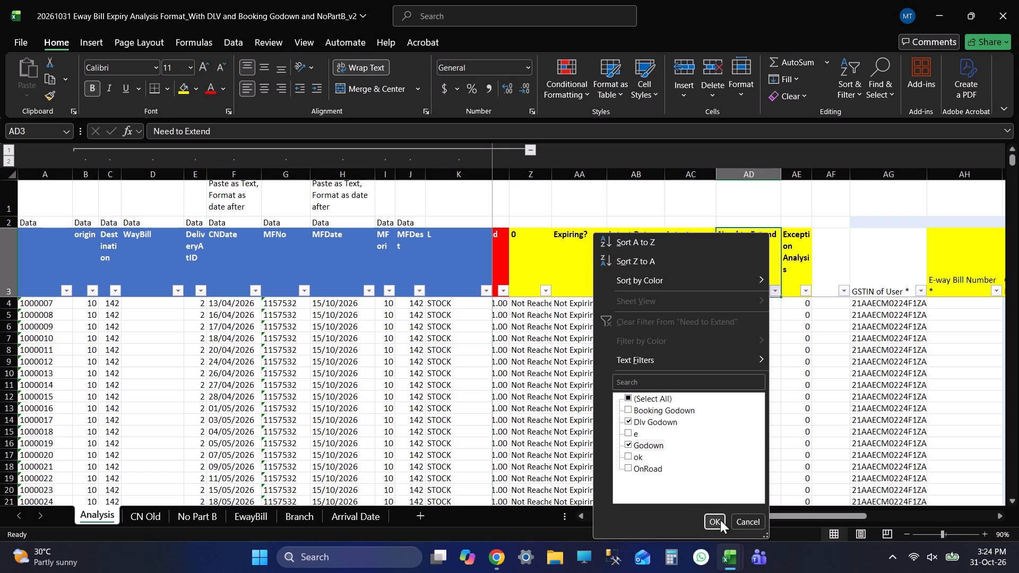
pyautogui.click(712, 523)
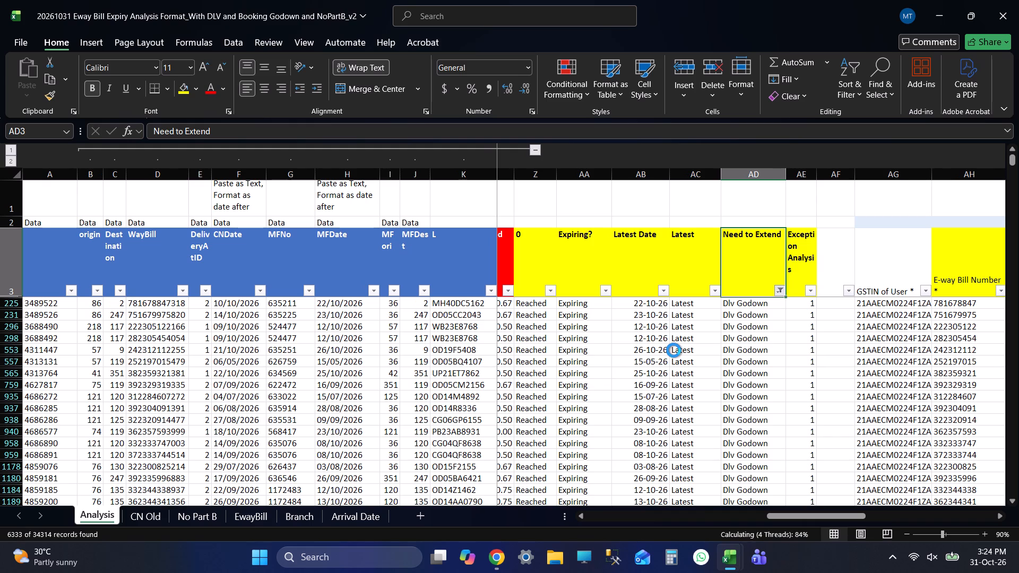
# Select header cell A3 of the filtered Analysis data.
pyautogui.click(50, 245)
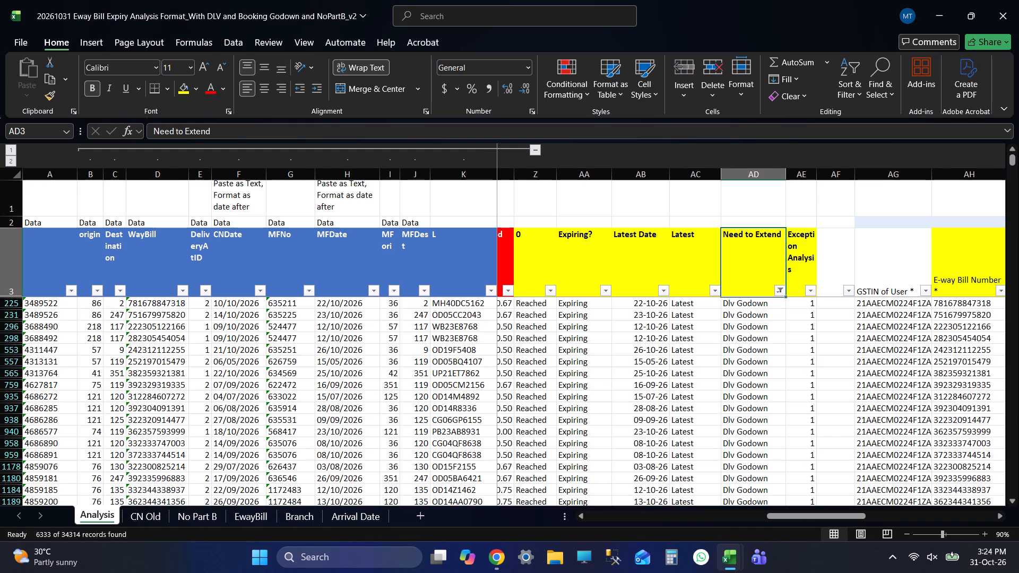
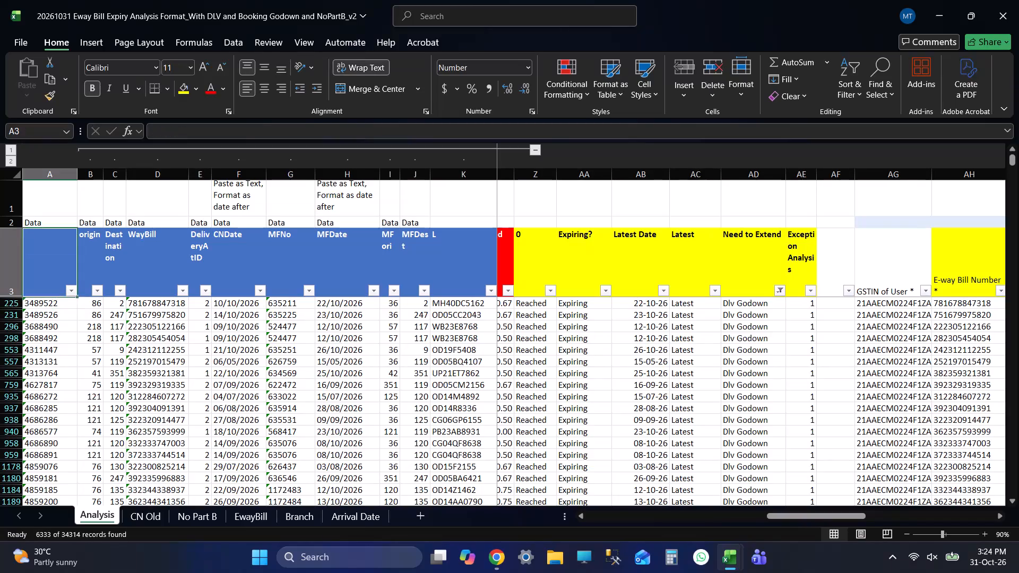
# Copy the filtered Analysis data from header cell A3 through the last used column and row.
pyautogui.press('Down')
pyautogui.press('Up')
pyautogui.press('Down')
pyautogui.press('Up')
pyautogui.press('Down')
pyautogui.press('Up')
pyautogui.press('Left')
pyautogui.press('Left')
pyautogui.press('Left')
pyautogui.press('Left')
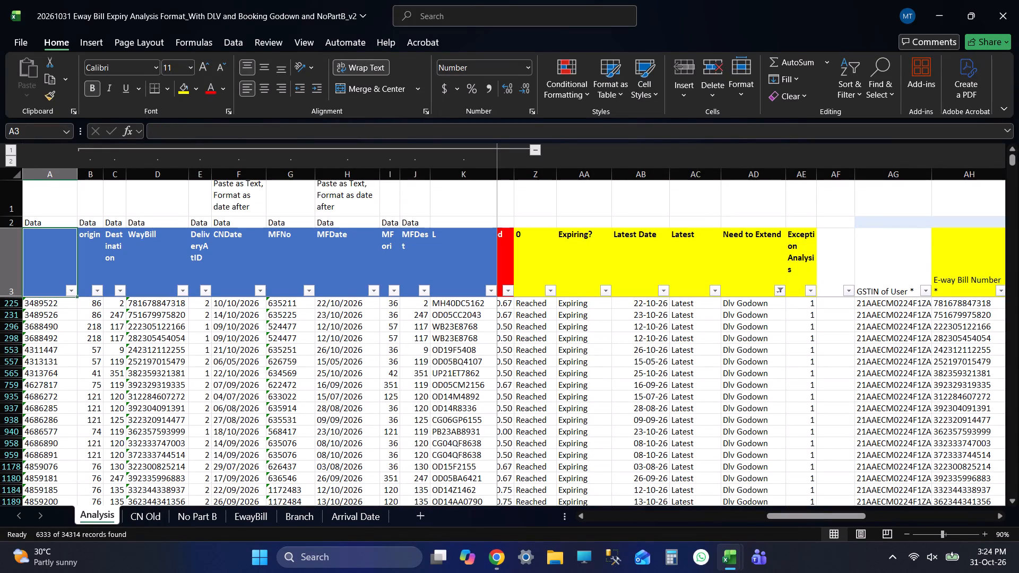
pyautogui.press('Left')
pyautogui.hotkey('ctrl', 'shift', 'Right')
pyautogui.hotkey('ctrl', 'shift', 'Right')
pyautogui.hotkey('ctrl', 'shift', 'Right')
pyautogui.hotkey('ctrl', 'shift', 'Right')
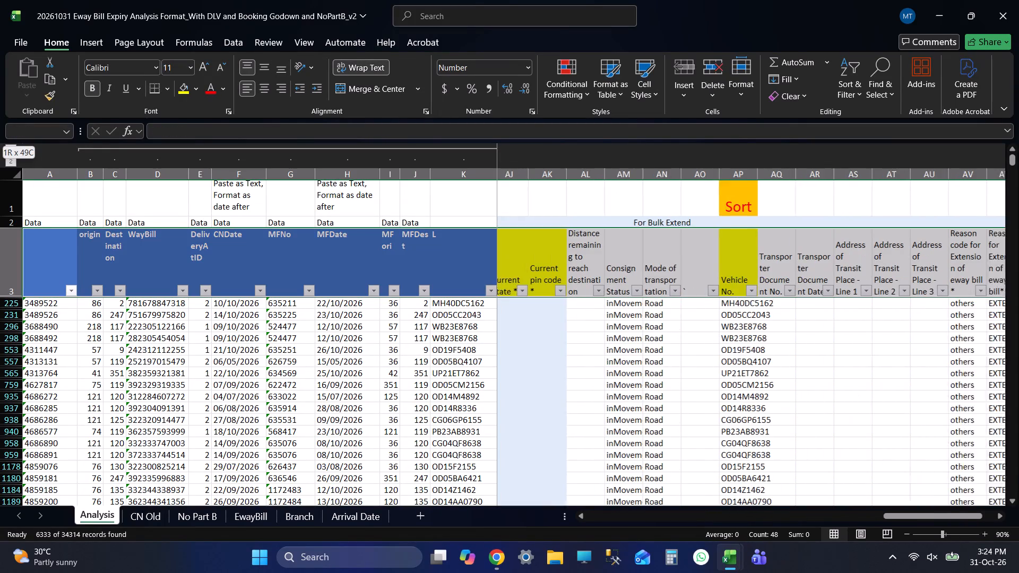
pyautogui.hotkey('ctrl', 'shift', 'Right')
pyautogui.hotkey('ctrl', 'shift', 'Right')
pyautogui.hotkey('ctrl', 'shift', 'Right')
pyautogui.hotkey('ctrl', 'shift', 'Right')
pyautogui.hotkey('ctrl', 'shift', 'Down')
pyautogui.hotkey('ctrl', 'c')
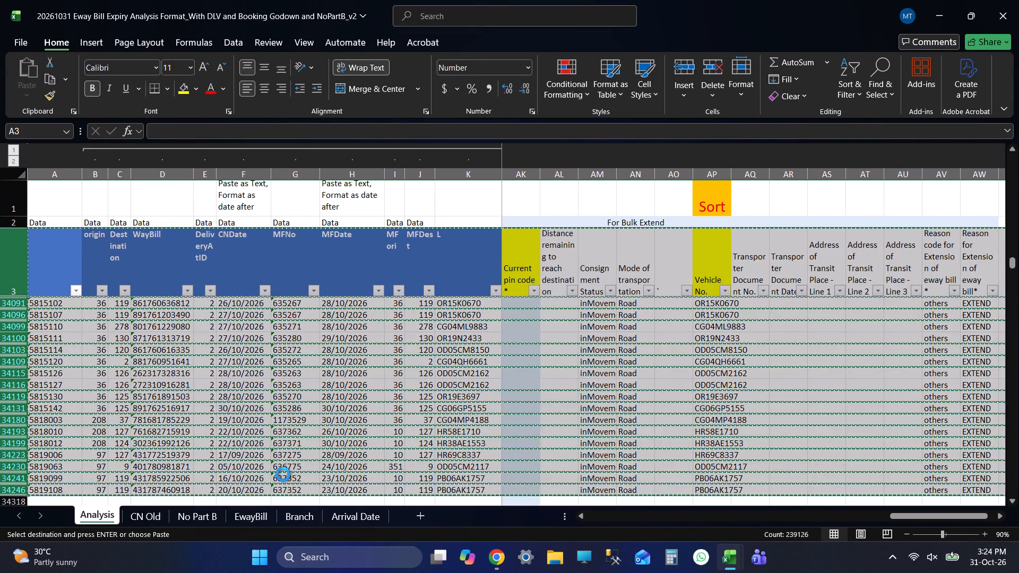
# Paste the copied records at cell A1 of the GODOWN sheet in EXTENDED FILE 20261031 and save the workbook.
pyautogui.hotkey('alt', 'Tab')
pyautogui.press('Up')
pyautogui.hotkey('ctrl', 'v')
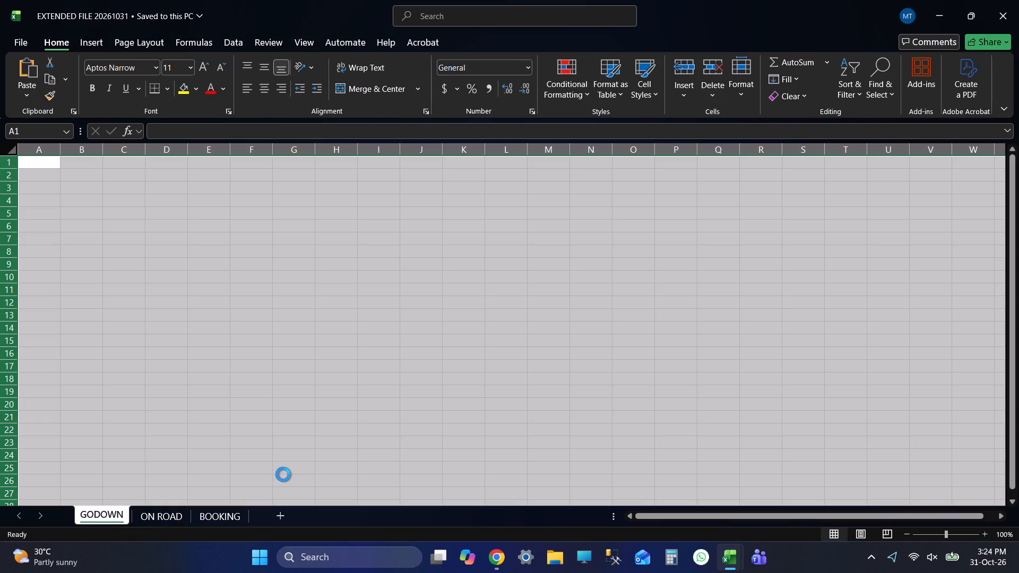
pyautogui.hotkey('ctrl', 'Up')
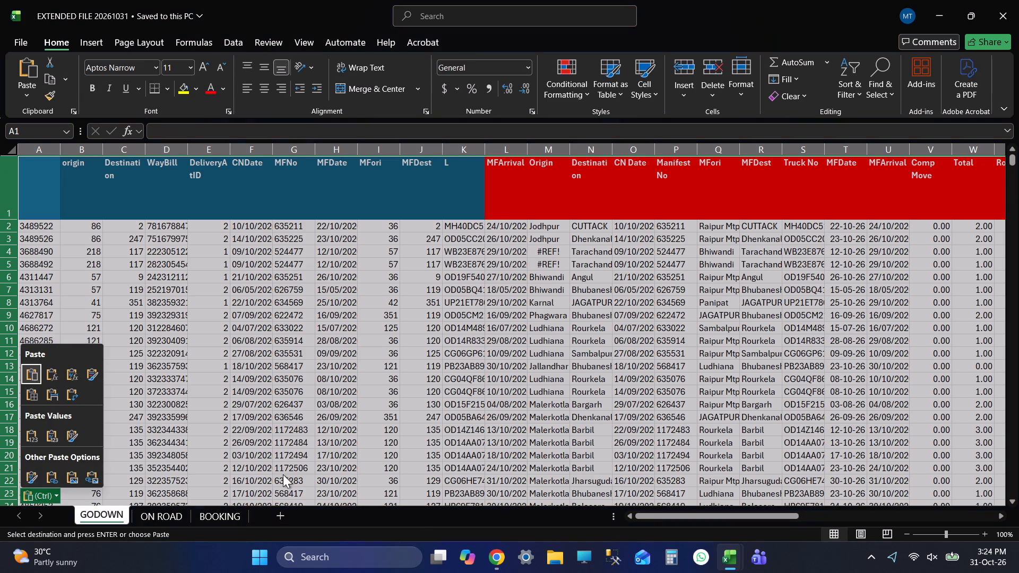
pyautogui.press('Escape')
pyautogui.hotkey('ctrl', 'Up')
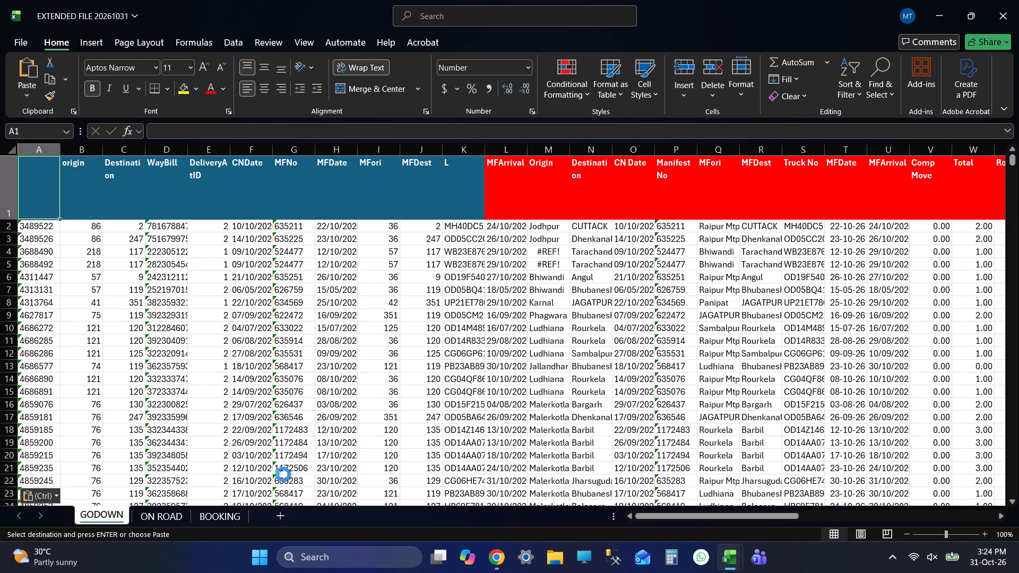
pyautogui.hotkey('ctrl', 's')
pyautogui.hotkey('ctrl', 's')
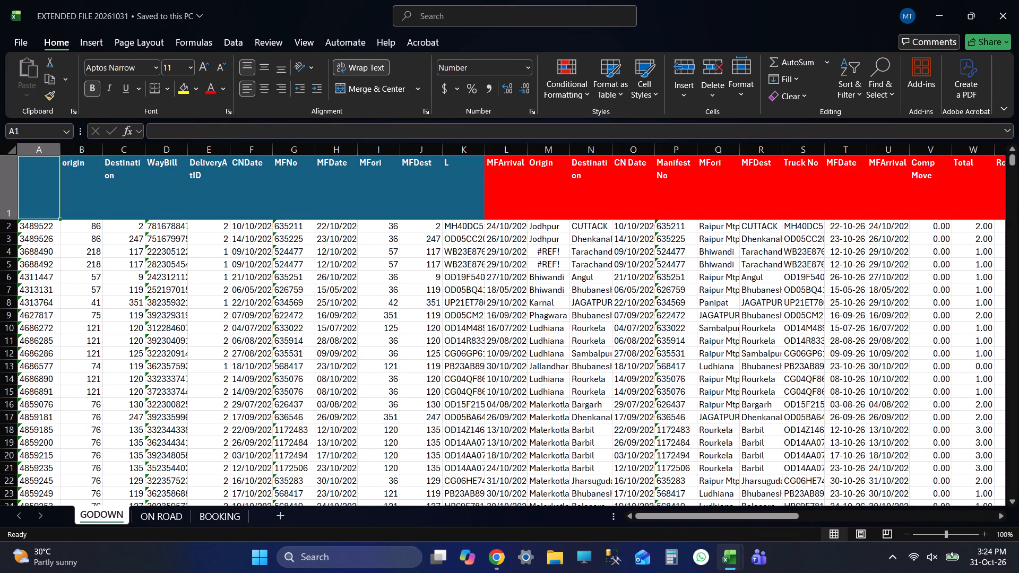
# Review the pasted GODOWN data across its columns and rows, ending back at the header row.
pyautogui.moveTo(710, 516); pyautogui.dragTo(846, 531)
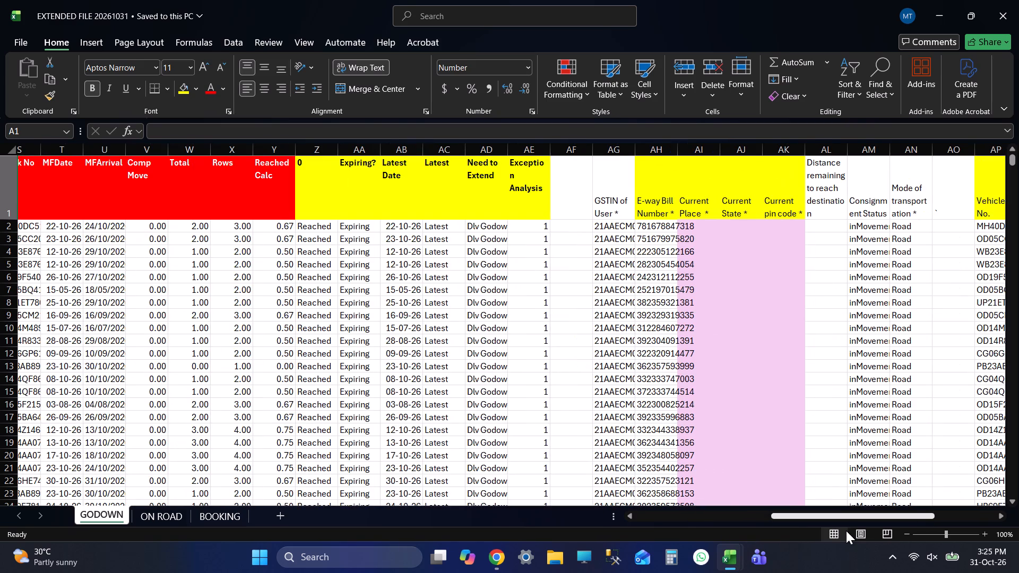
pyautogui.moveTo(846, 531); pyautogui.dragTo(845, 531)
pyautogui.scroll(-8, 629, 409)
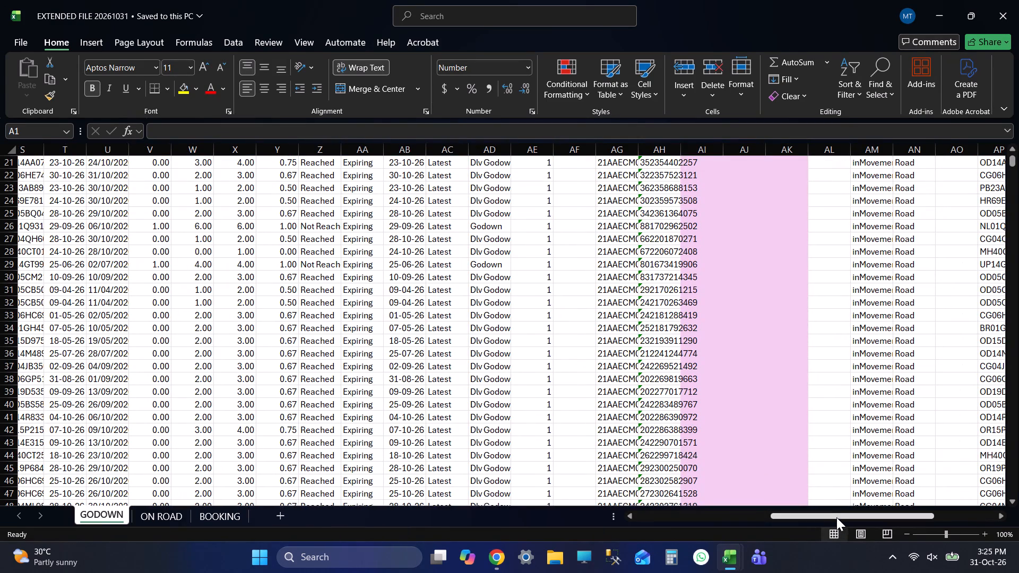
pyautogui.moveTo(842, 515); pyautogui.dragTo(593, 499)
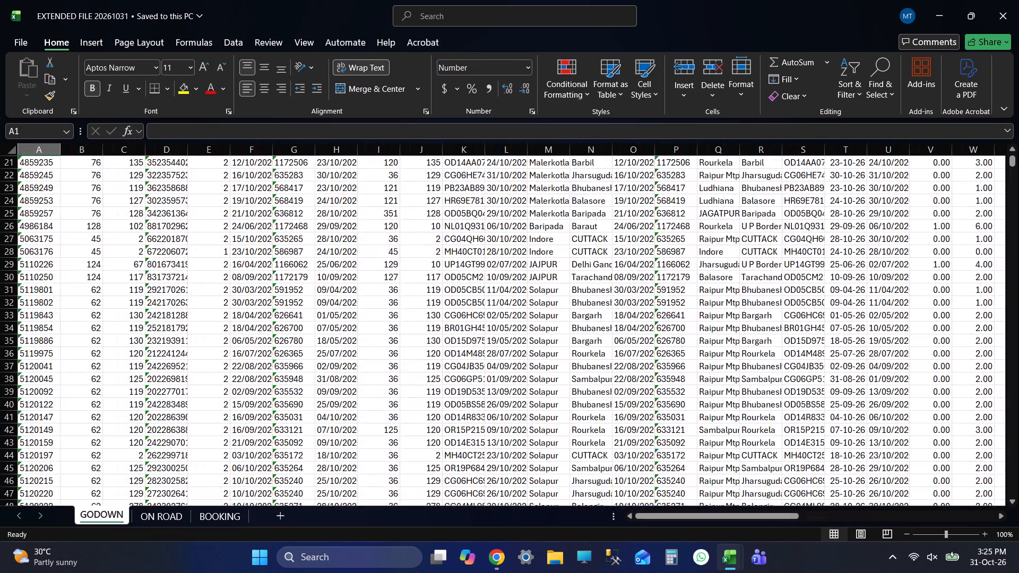
pyautogui.scroll(14, 200, 276)
pyautogui.press('Up')
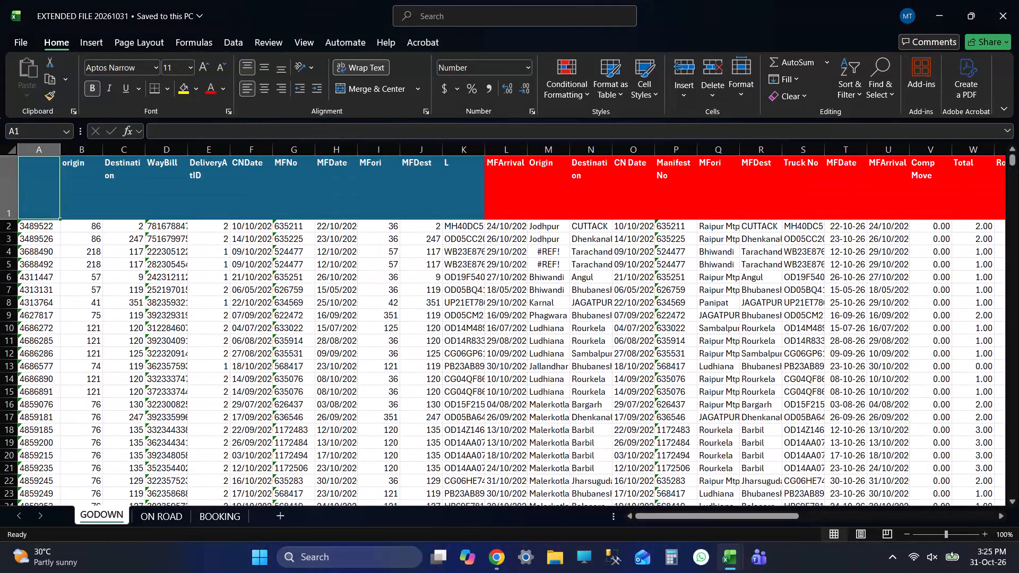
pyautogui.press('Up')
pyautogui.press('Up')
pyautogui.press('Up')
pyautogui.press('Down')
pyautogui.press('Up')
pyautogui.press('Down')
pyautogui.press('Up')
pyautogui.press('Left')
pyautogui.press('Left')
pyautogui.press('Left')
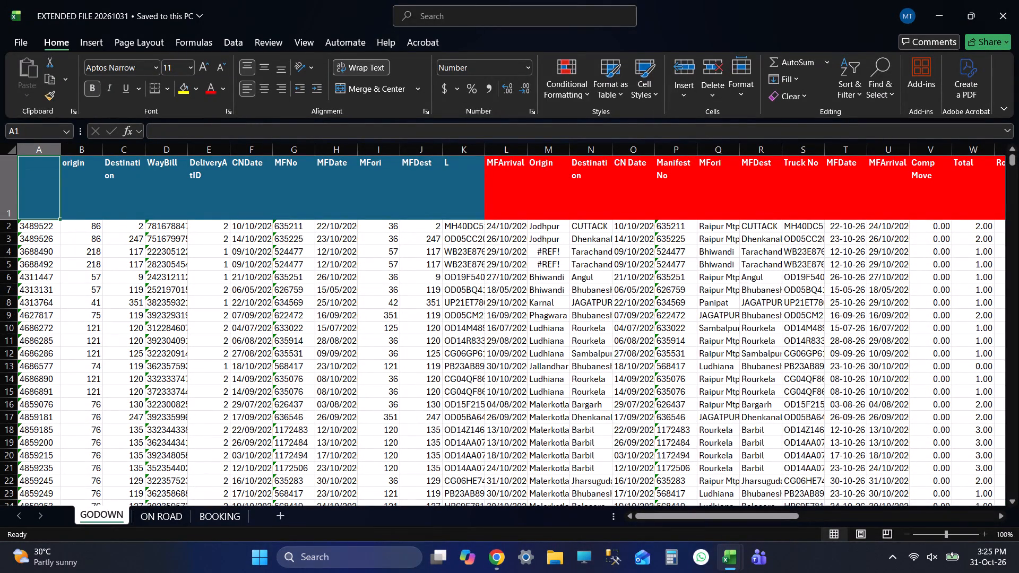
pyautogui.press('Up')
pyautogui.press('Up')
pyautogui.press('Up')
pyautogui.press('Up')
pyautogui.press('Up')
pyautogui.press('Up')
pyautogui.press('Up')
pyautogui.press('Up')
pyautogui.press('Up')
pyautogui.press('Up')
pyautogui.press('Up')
# Save EXTENDED FILE 20261031 with the pasted GODOWN data.
pyautogui.hotkey('ctrl', 's')
pyautogui.hotkey('ctrl', 's')
pyautogui.hotkey('ctrl', 's')
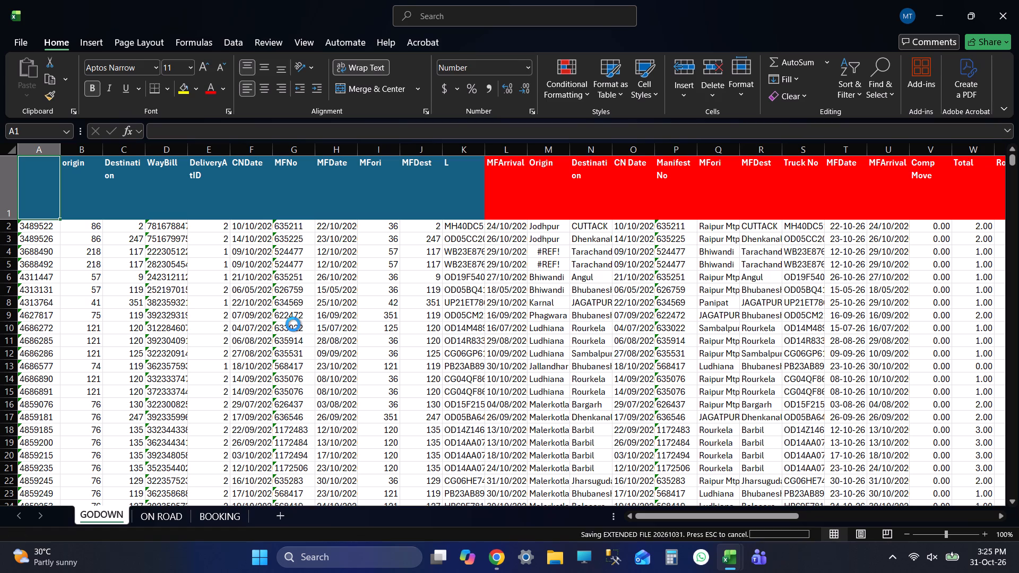
pyautogui.hotkey('ctrl', 's')
pyautogui.hotkey('ctrl', 's')
pyautogui.hotkey('ctrl', 's')
pyautogui.hotkey('ctrl', 's')
pyautogui.hotkey('ctrl', 's')
pyautogui.hotkey('ctrl', 's')
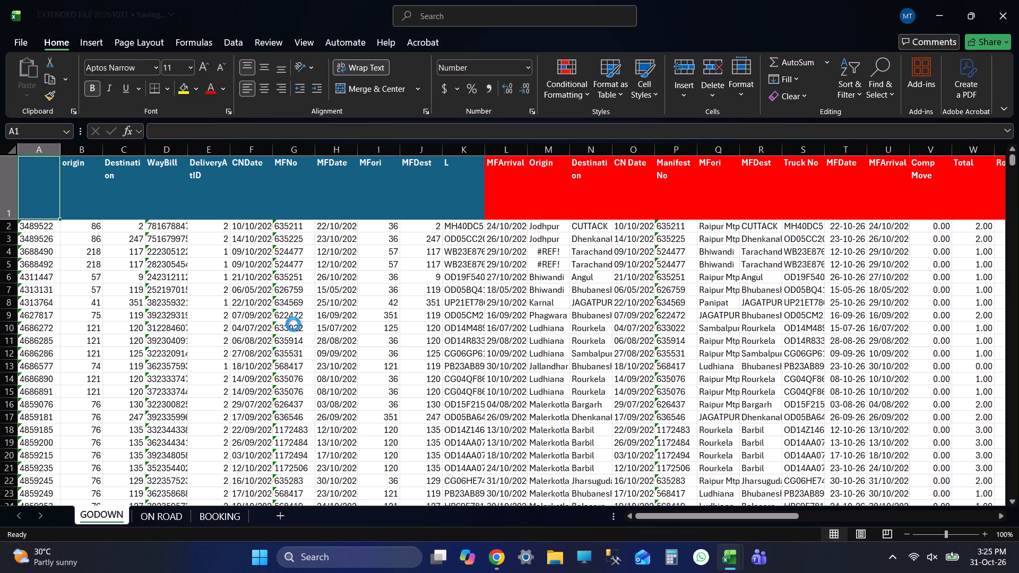
pyautogui.hotkey('ctrl', 's')
pyautogui.hotkey('ctrl', 's')
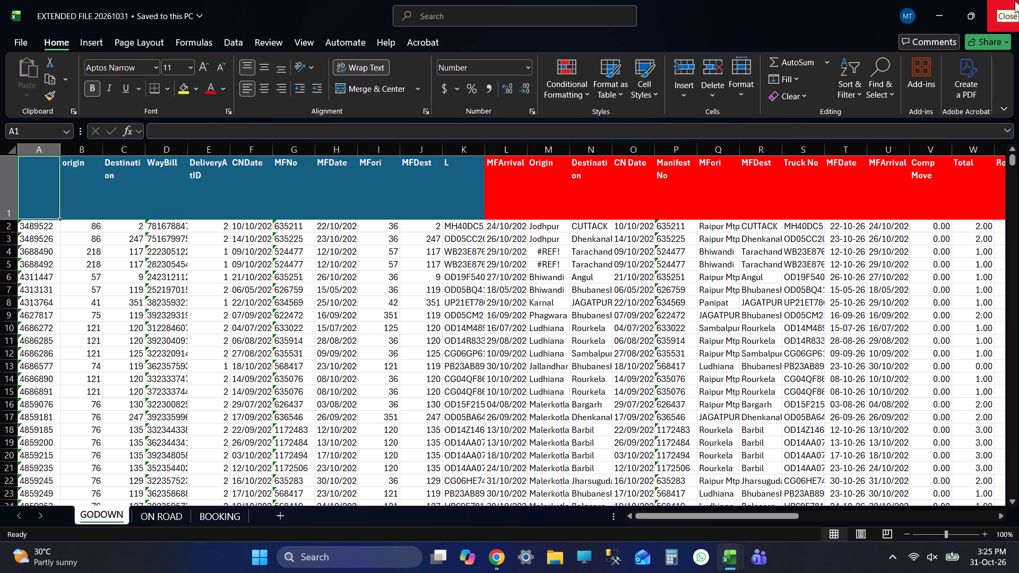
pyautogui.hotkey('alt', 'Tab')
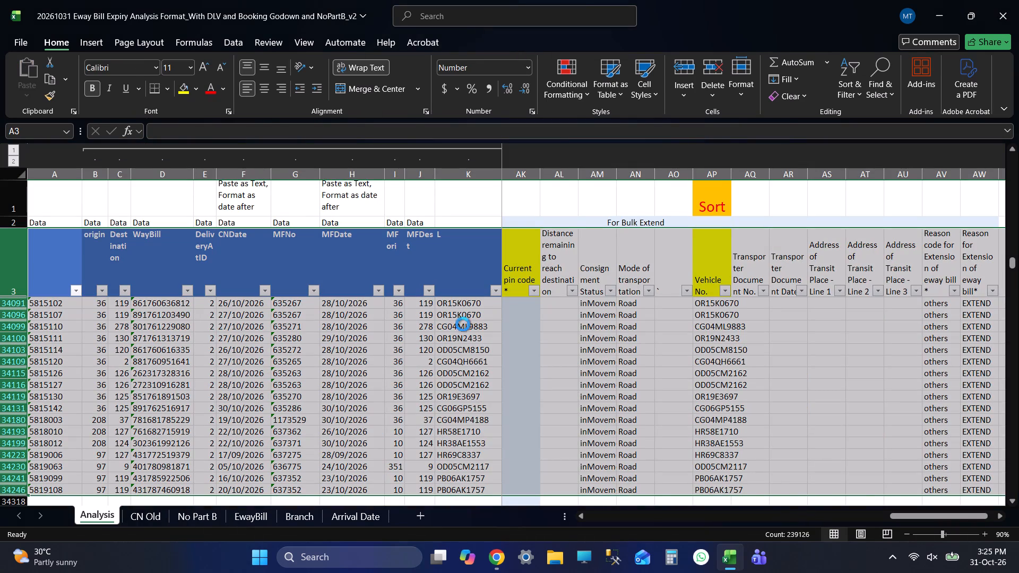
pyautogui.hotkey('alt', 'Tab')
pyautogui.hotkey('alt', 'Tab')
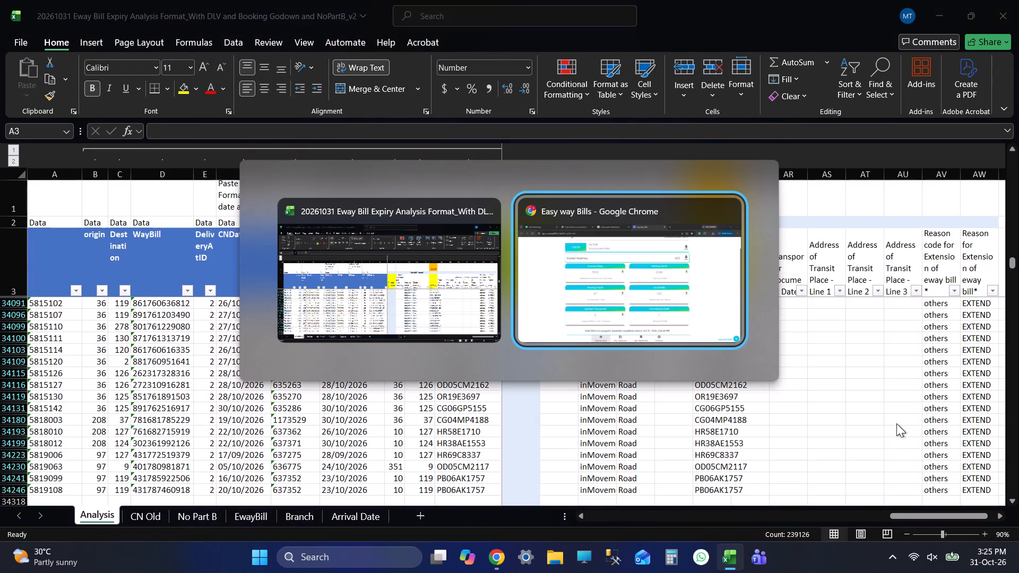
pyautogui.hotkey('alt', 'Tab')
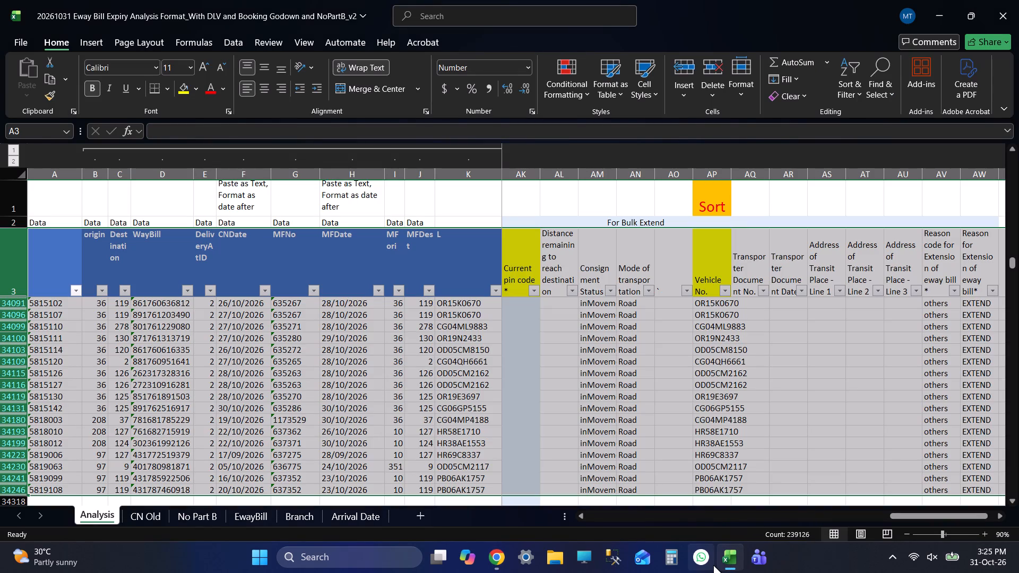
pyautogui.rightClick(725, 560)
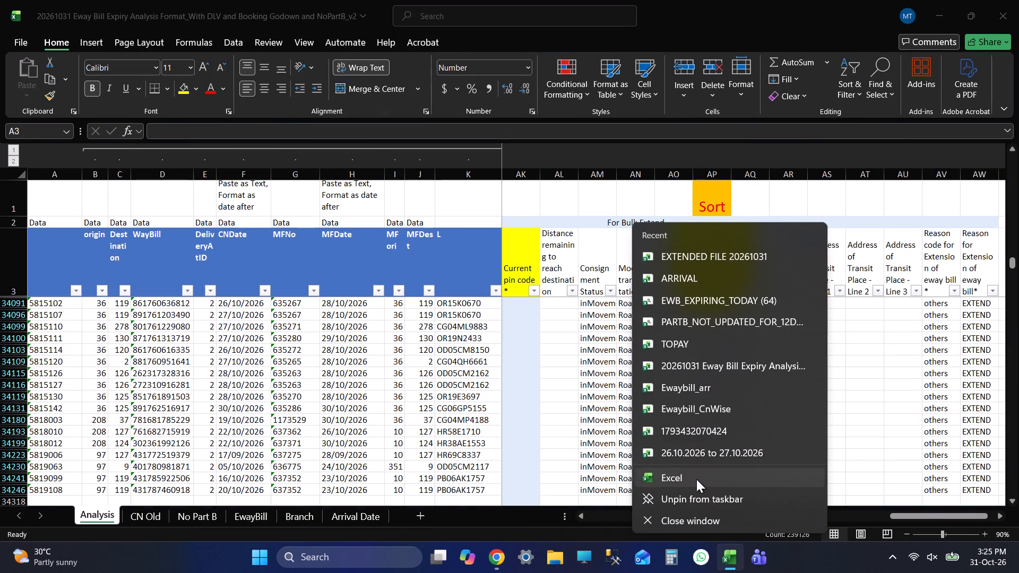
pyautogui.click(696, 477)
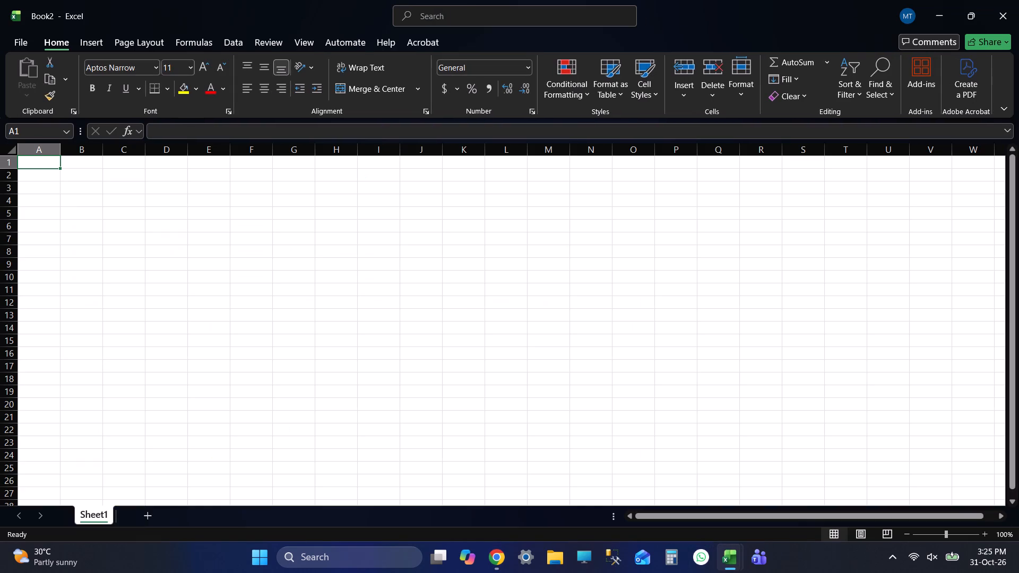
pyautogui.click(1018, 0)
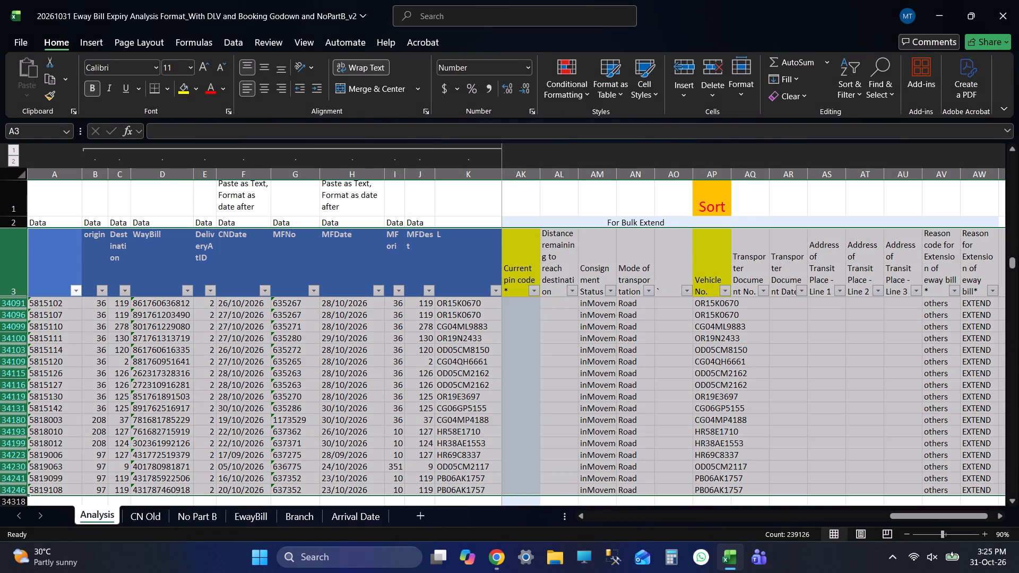
# Open EXTENDED FILE 20261031 from the EXTENDED FILES folder inside E Way Bill on New Volume (F:).
pyautogui.click(939, 0)
pyautogui.click(927, 18)
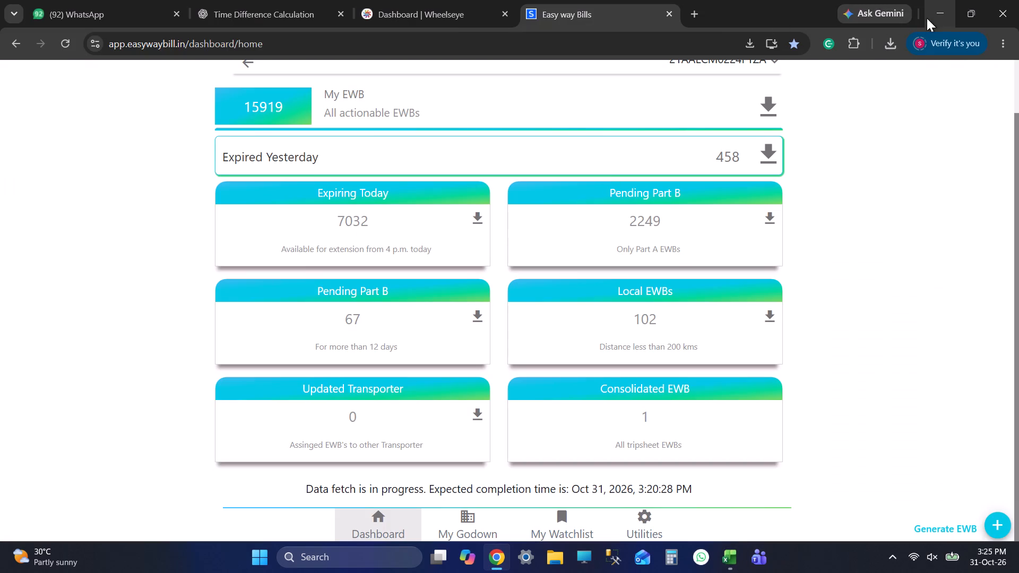
pyautogui.doubleClick(16, 233)
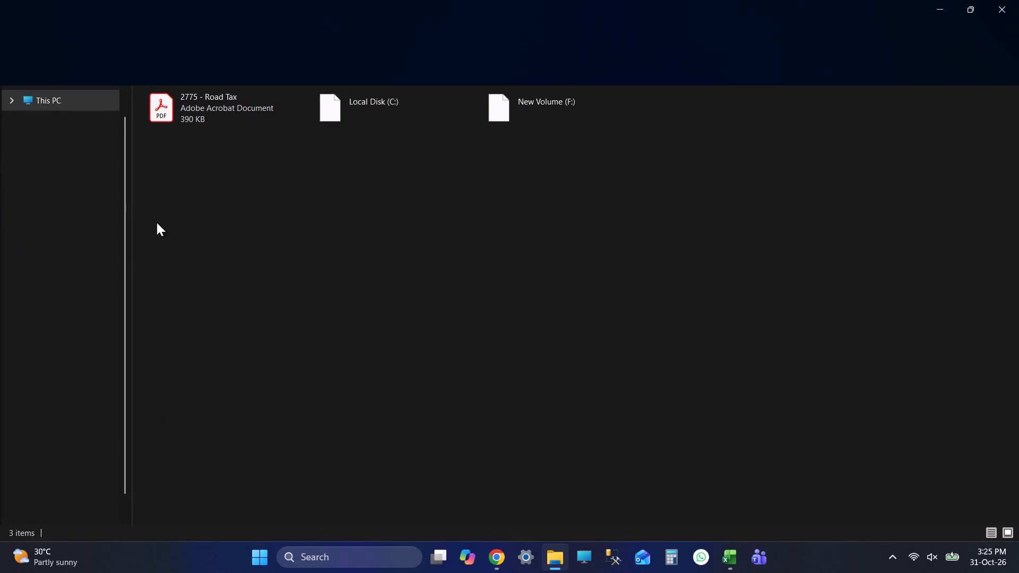
pyautogui.click(75, 270)
pyautogui.doubleClick(257, 167)
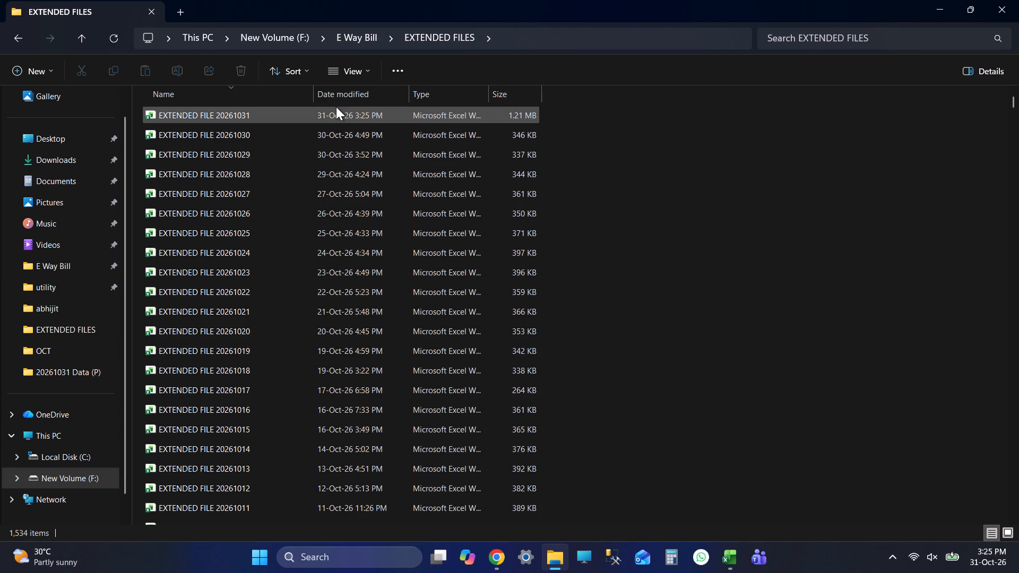
pyautogui.doubleClick(336, 107)
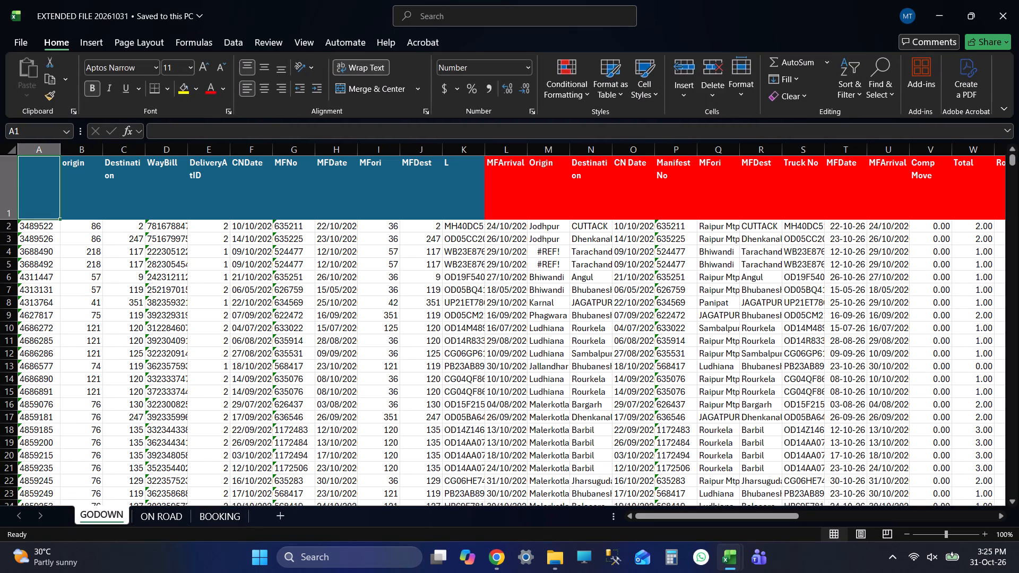
# Check where column A's data ends on the GODOWN sheet, return to cell A1 and save the workbook.
pyautogui.hotkey('ctrl', 's')
pyautogui.hotkey('ctrl', 'Down')
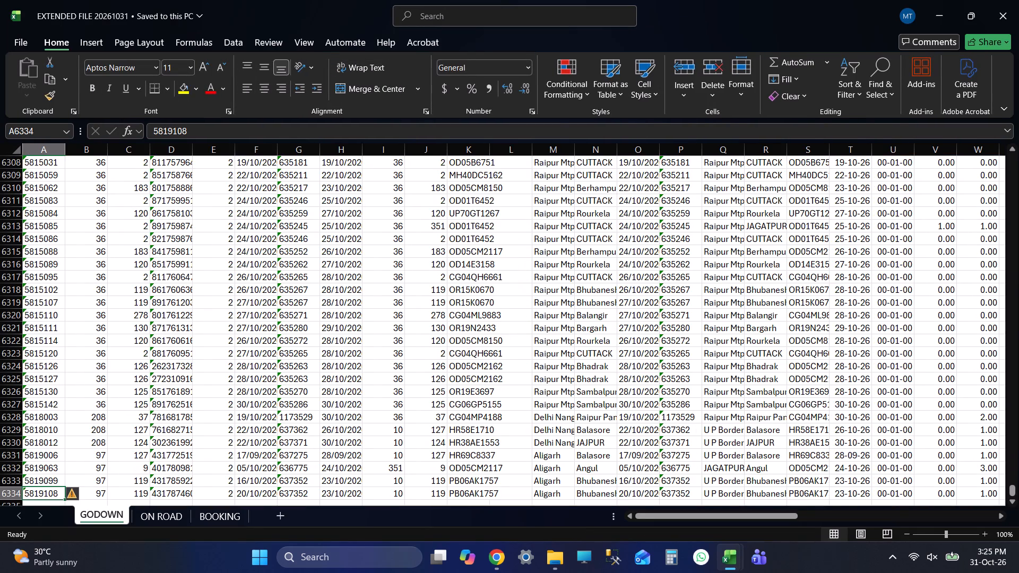
pyautogui.hotkey('ctrl', 'Up')
pyautogui.press('Up')
pyautogui.press('Up')
pyautogui.press('Up')
pyautogui.hotkey('ctrl', 's')
pyautogui.hotkey('ctrl', 's')
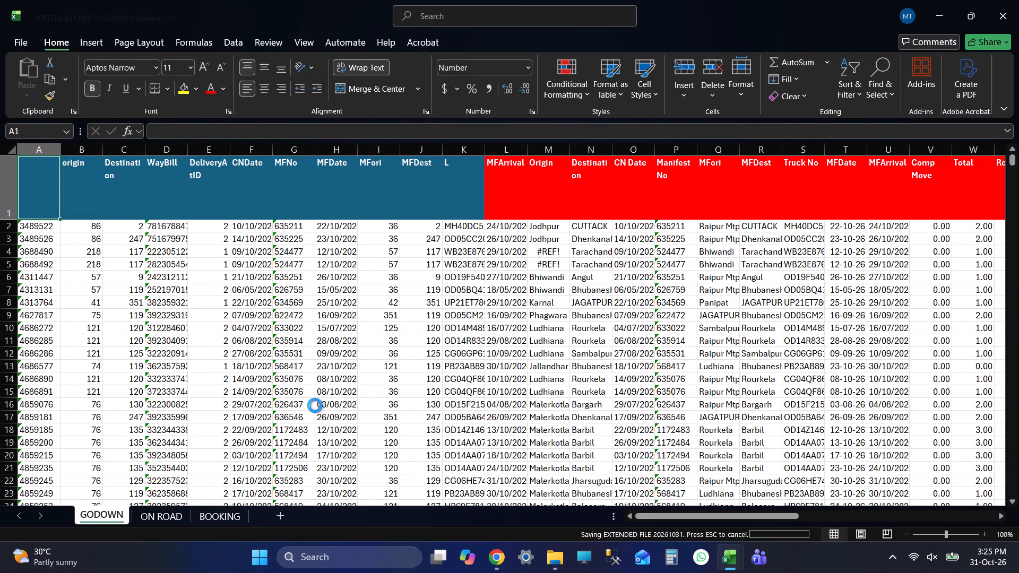
pyautogui.hotkey('ctrl', 's')
pyautogui.hotkey('ctrl', 's')
# Switch to the ON ROAD sheet of EXTENDED FILE 20261031 and save the workbook.
pyautogui.click(150, 519)
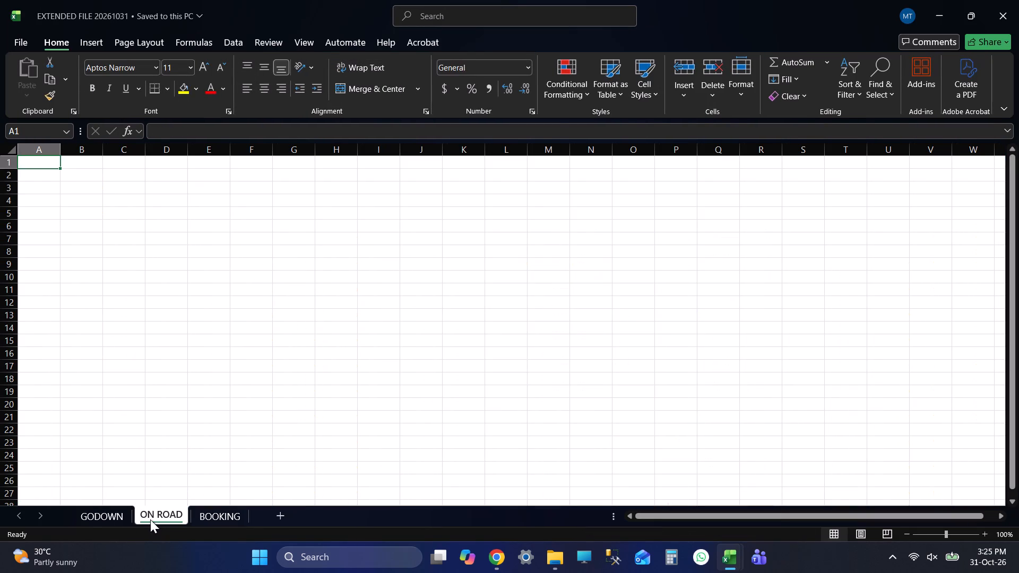
pyautogui.hotkey('ctrl', 's')
# In the 20261031 Eway Bill Expiry Analysis workbook, filter the Need to Extend column to show only OnRoad records.
pyautogui.hotkey('alt', 'Tab')
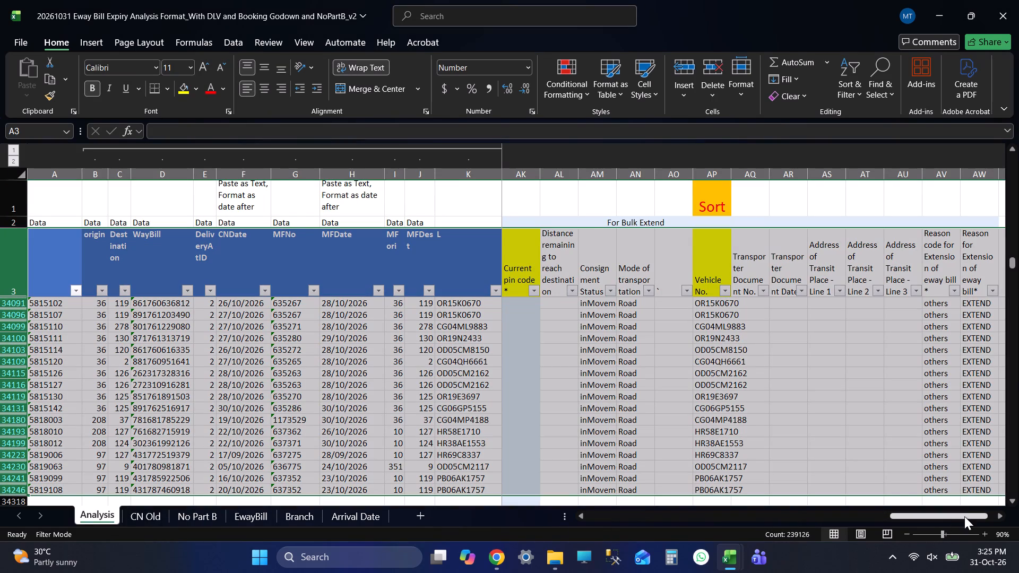
pyautogui.moveTo(964, 516); pyautogui.dragTo(818, 505)
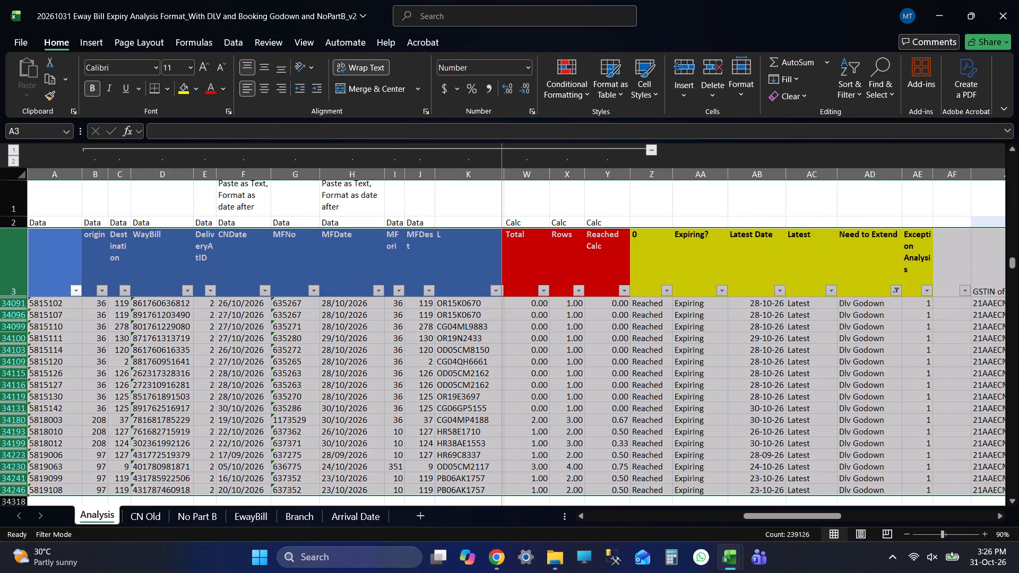
pyautogui.click(887, 267)
pyautogui.click(896, 288)
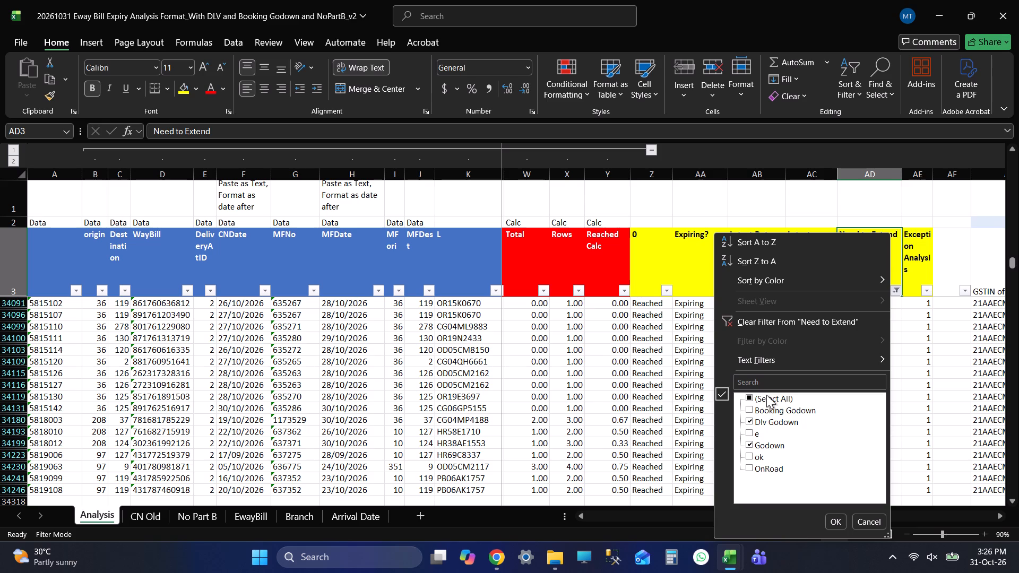
pyautogui.click(766, 395)
pyautogui.click(766, 395)
pyautogui.click(762, 468)
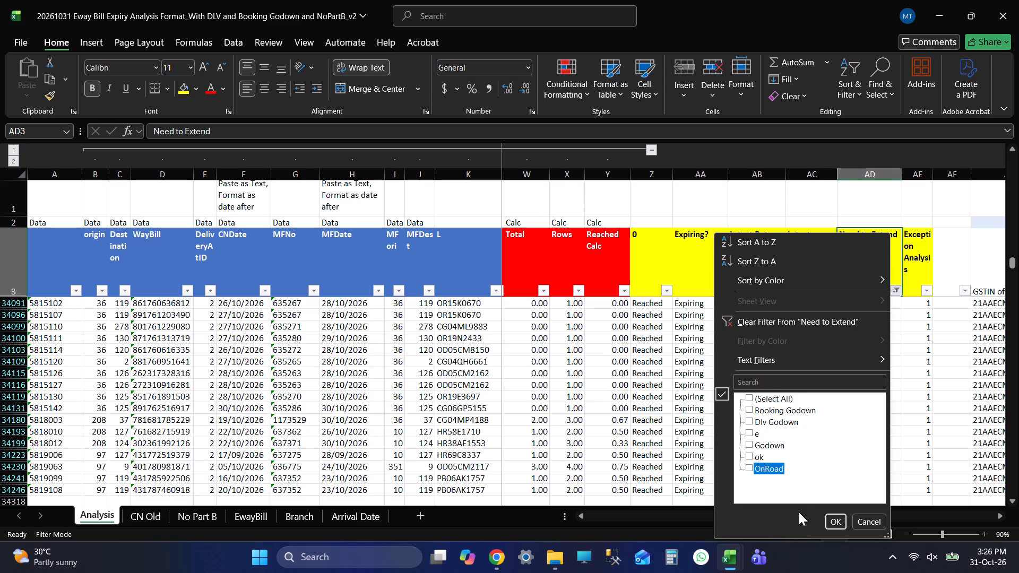
pyautogui.click(799, 512)
pyautogui.click(836, 522)
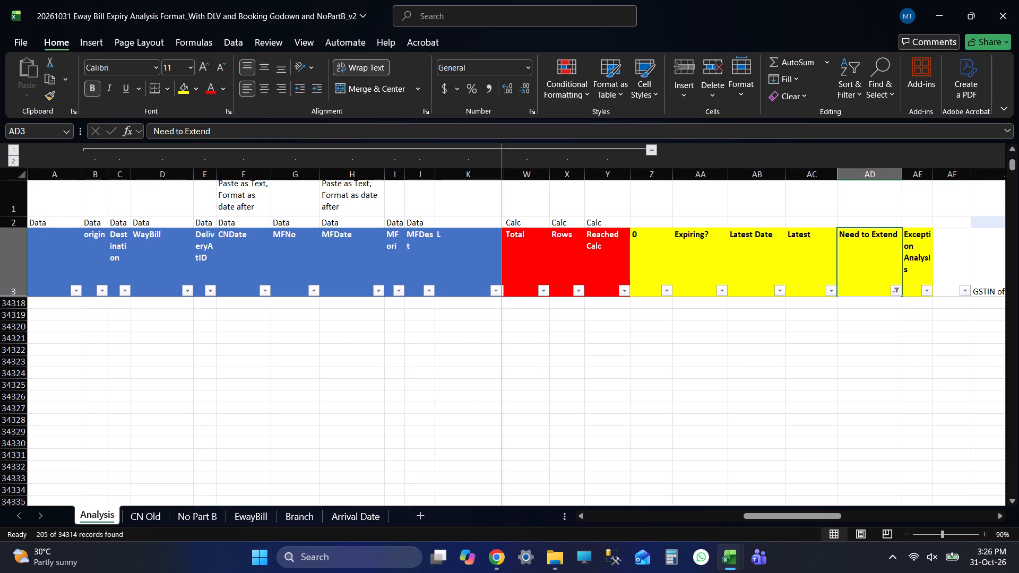
# Copy the filtered OnRoad records on the Analysis sheet, from header cell A3 across all columns down to the last row.
pyautogui.click(39, 258)
pyautogui.press('Down')
pyautogui.press('Up')
pyautogui.press('Down')
pyautogui.press('Up')
pyautogui.press('Down')
pyautogui.press('Up')
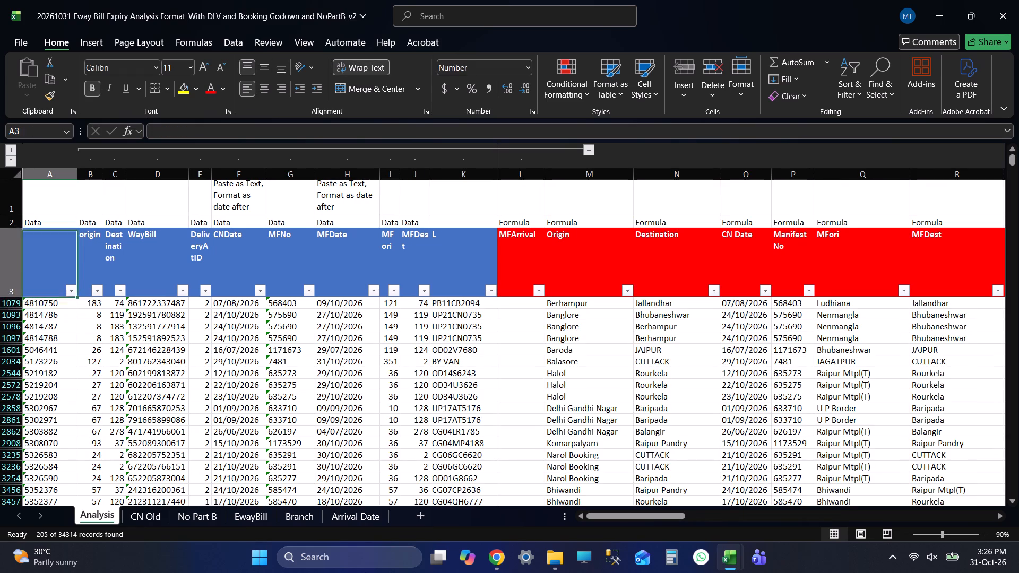
pyautogui.press('Down')
pyautogui.press('Up')
pyautogui.press('Down')
pyautogui.press('Up')
pyautogui.press('Left')
pyautogui.press('Left')
pyautogui.press('Left')
pyautogui.press('Left')
pyautogui.hotkey('ctrl', 'shift', 'Right')
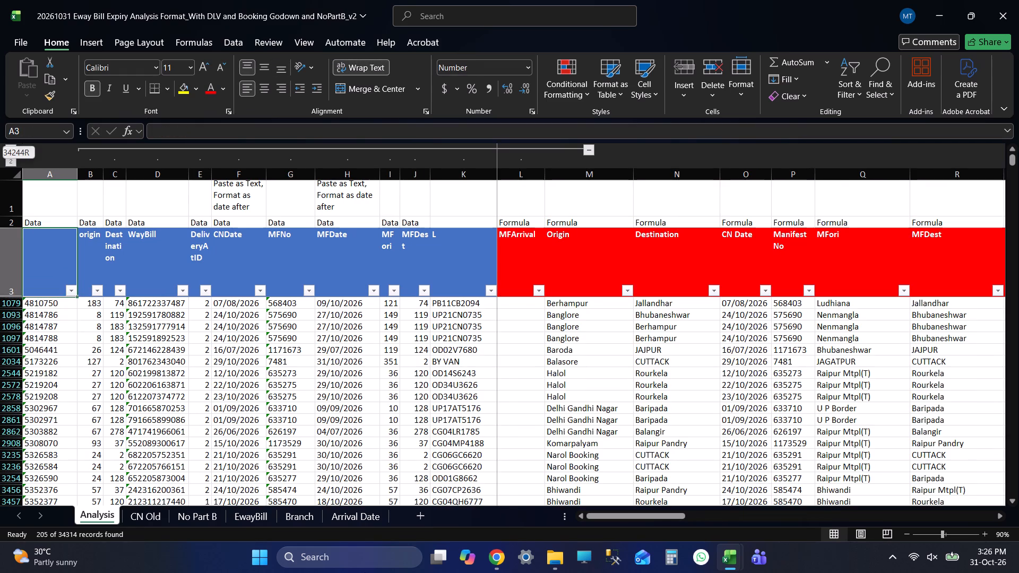
pyautogui.hotkey('ctrl', 'shift', 'Right')
pyautogui.hotkey('ctrl', 'shift', 'Right')
pyautogui.hotkey('ctrl', 'shift', 'Right')
pyautogui.hotkey('ctrl', 'shift', 'Right')
pyautogui.hotkey('ctrl', 'shift', 'Right')
pyautogui.hotkey('ctrl', 'shift', 'Right')
pyautogui.hotkey('ctrl', 'shift', 'Right')
pyautogui.hotkey('ctrl', 'shift', 'Right')
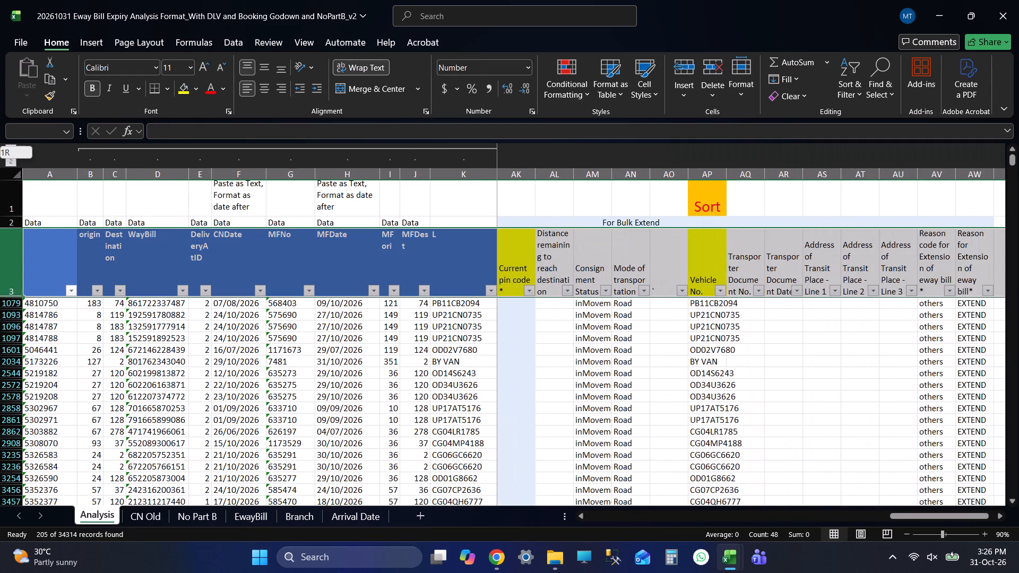
pyautogui.hotkey('ctrl', 'shift', 'Down')
pyautogui.hotkey('ctrl', 'c')
# Switch to EXTENDED FILE 20261031, paste the copied OnRoad records at A1 of the ON ROAD sheet and save the workbook.
pyautogui.hotkey('alt', 'Tab')
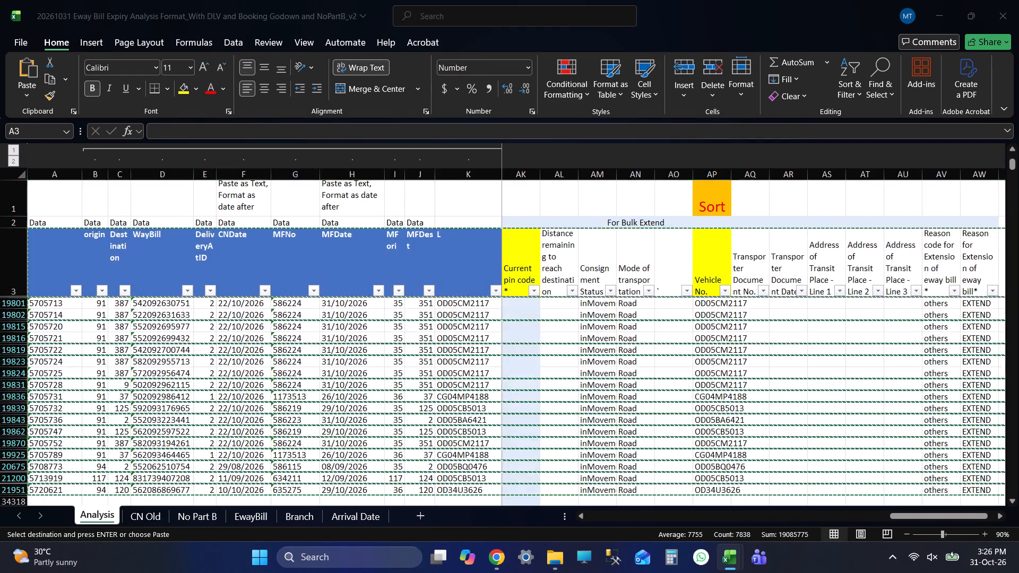
pyautogui.hotkey('ctrl', 'v')
pyautogui.hotkey('ctrl', 'Up')
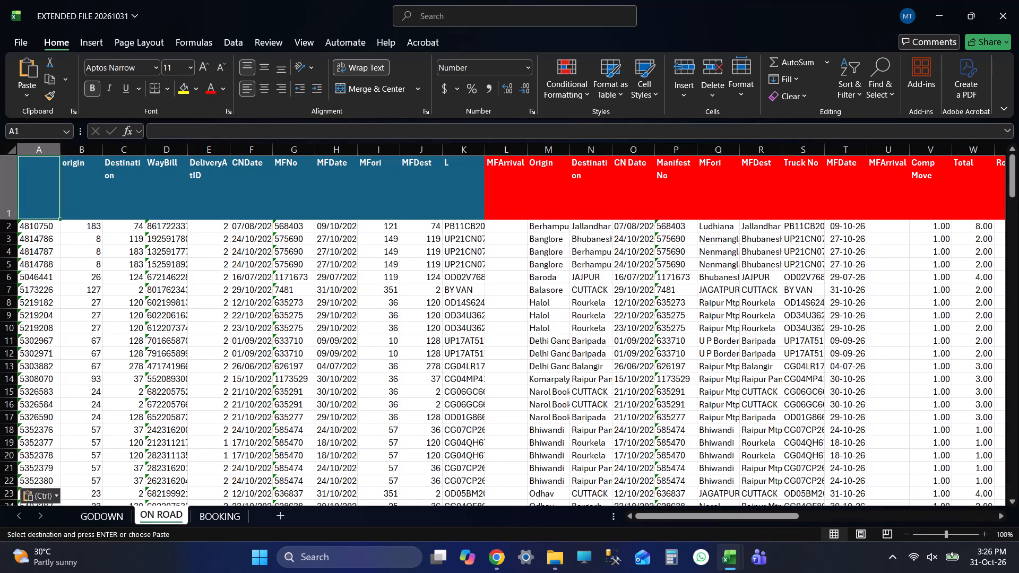
pyautogui.hotkey('ctrl', 's')
pyautogui.hotkey('ctrl', 's')
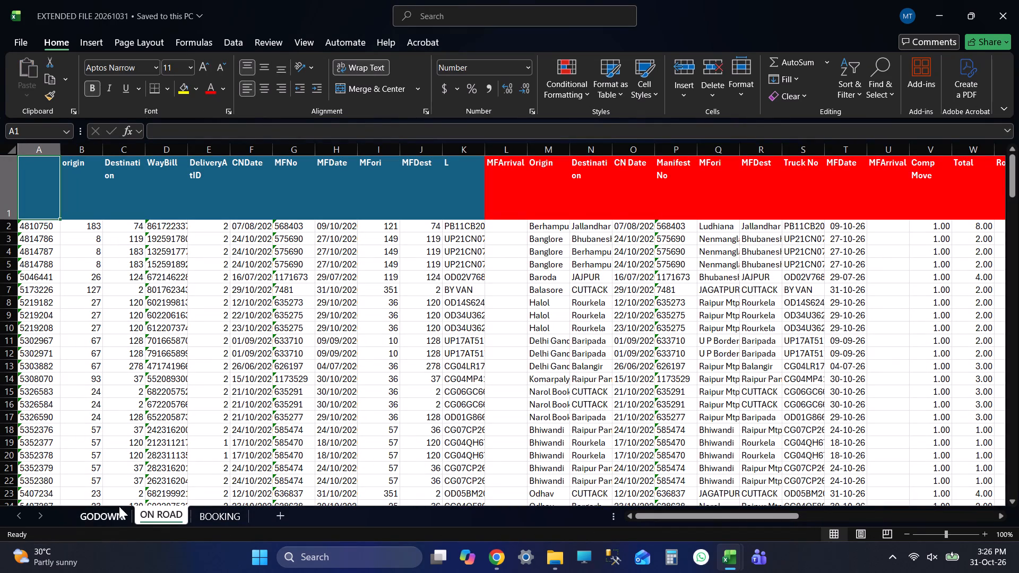
# Open the BOOKING sheet of EXTENDED FILE 20261031.
pyautogui.click(230, 520)
# Return to the 20261031 Eway Bill Expiry Analysis workbook and filter the Need to Extend column to show only Booking Godown records.
pyautogui.hotkey('alt', 'Tab')
pyautogui.moveTo(948, 515); pyautogui.dragTo(849, 517)
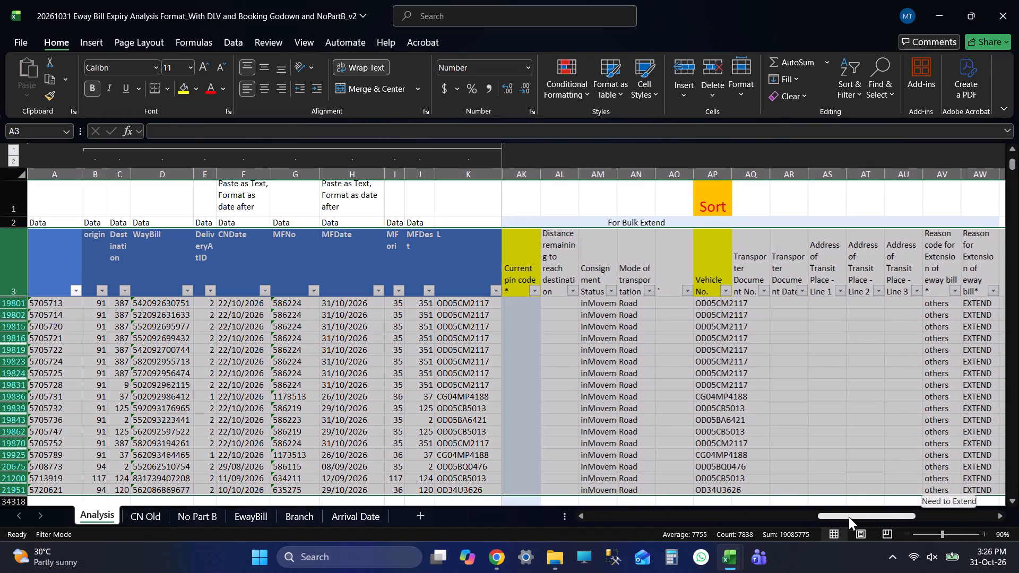
pyautogui.moveTo(849, 517); pyautogui.dragTo(845, 517)
pyautogui.click(661, 250)
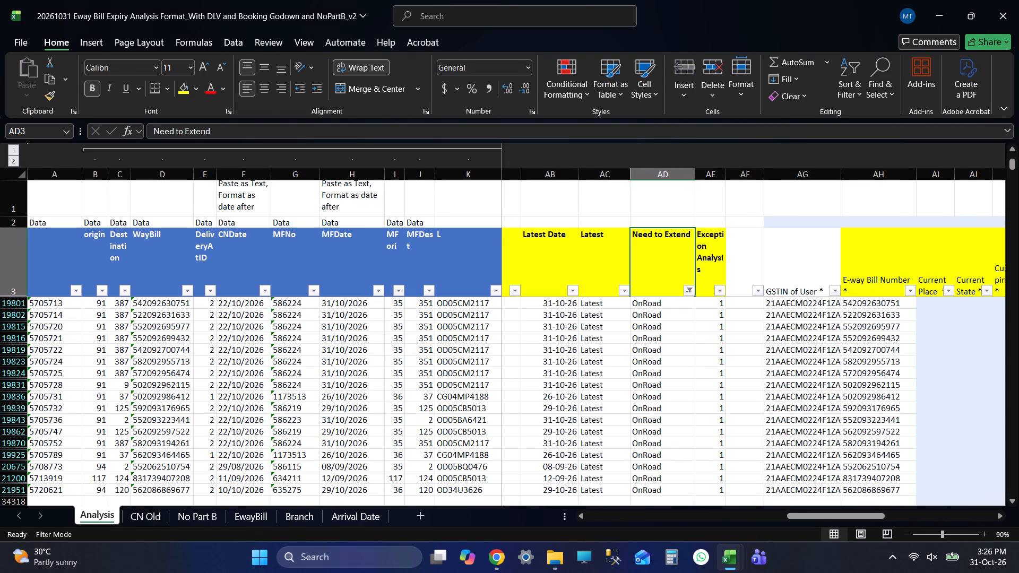
pyautogui.click(687, 290)
pyautogui.click(569, 401)
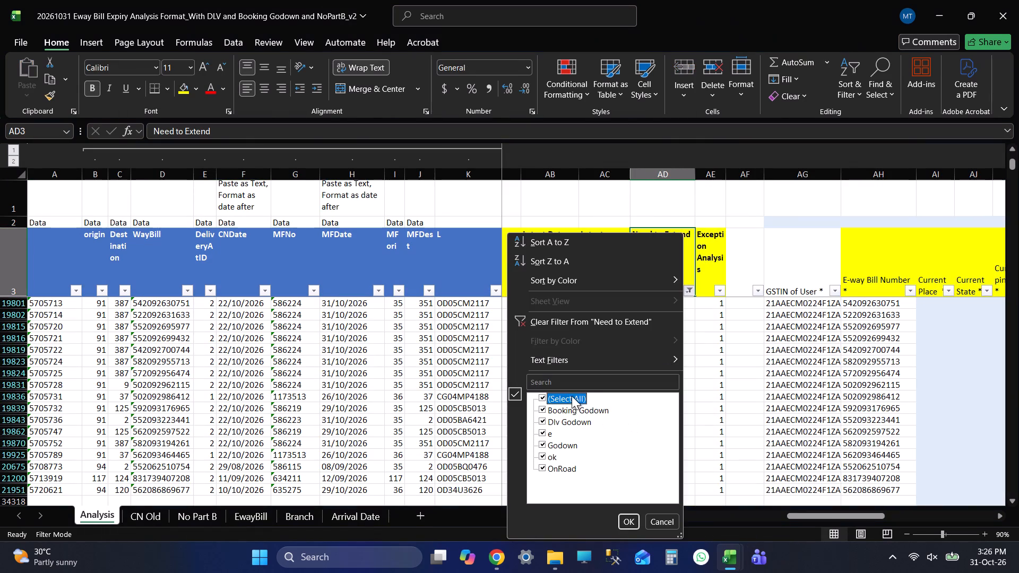
pyautogui.click(572, 394)
pyautogui.click(567, 420)
pyautogui.click(567, 422)
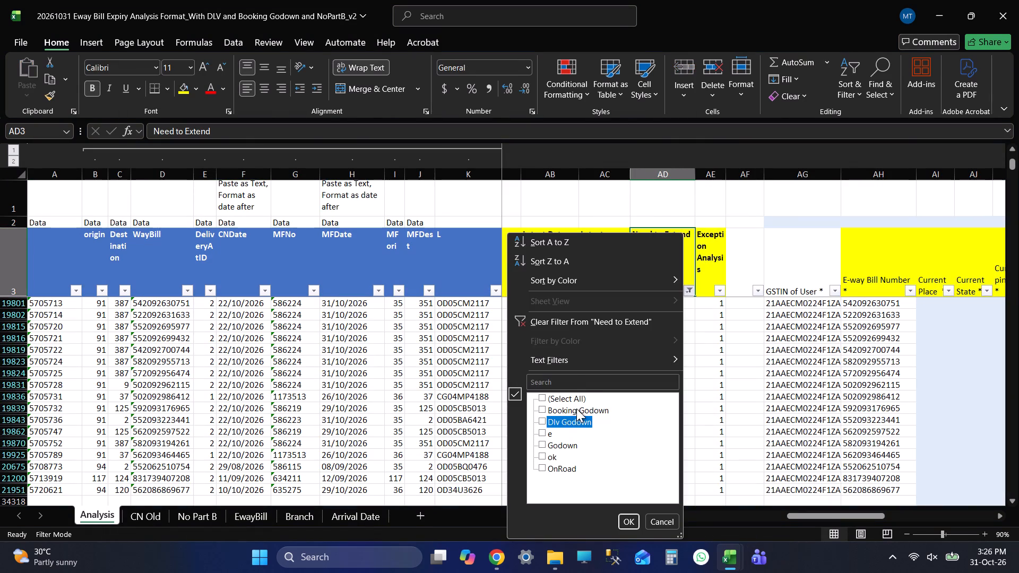
pyautogui.click(562, 421)
pyautogui.click(573, 411)
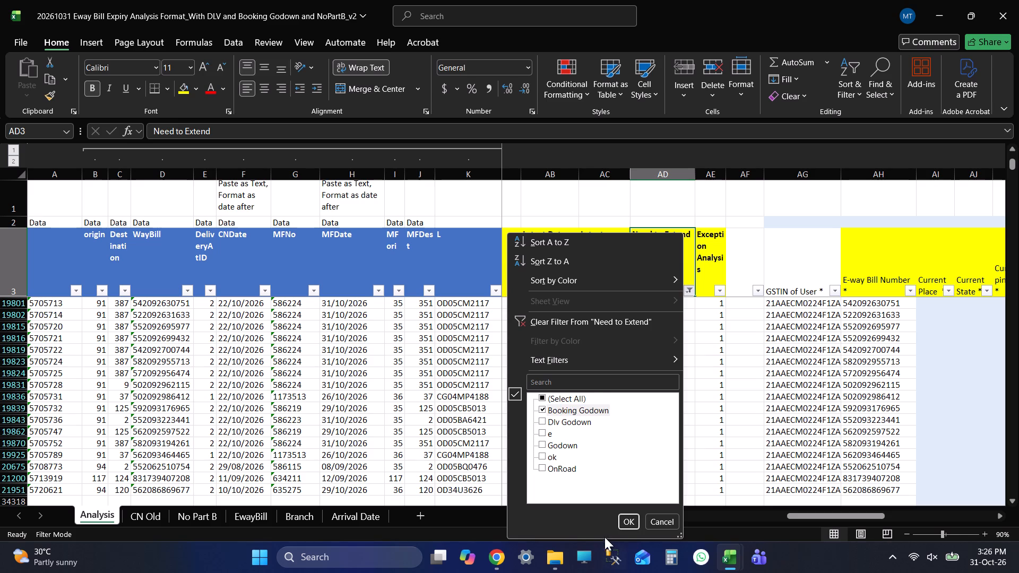
pyautogui.click(575, 521)
pyautogui.click(629, 523)
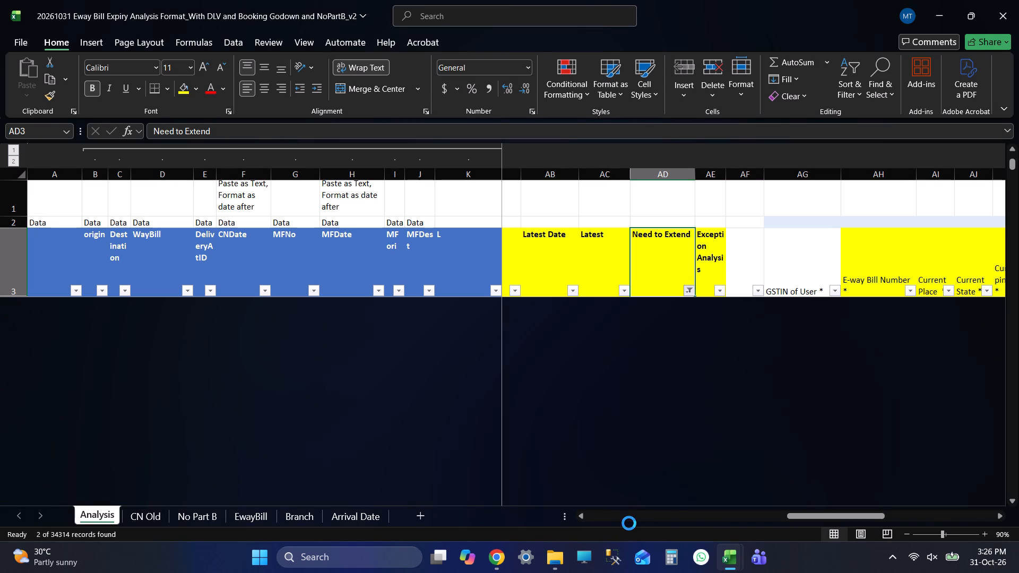